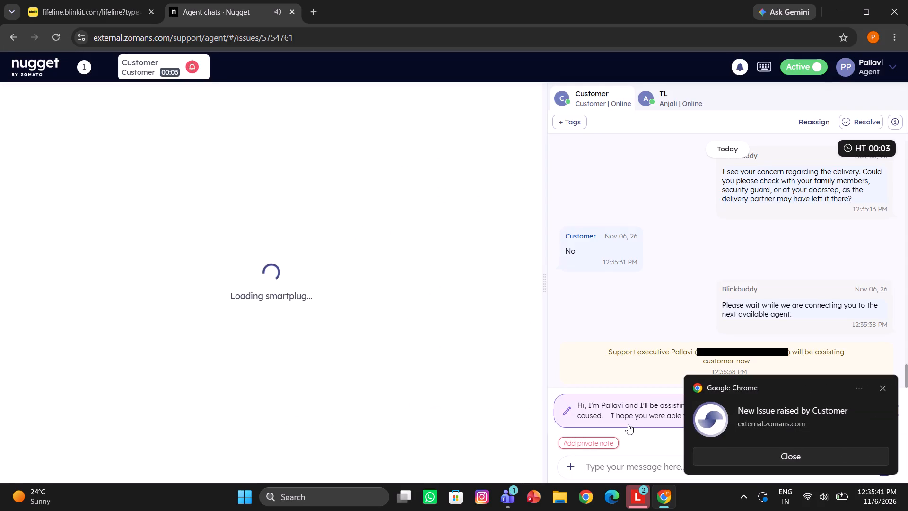
# Send the suggested greeting and apology message to the customer in the open missing-delivery chat.
pyautogui.click(628, 424)
pyautogui.click(628, 424)
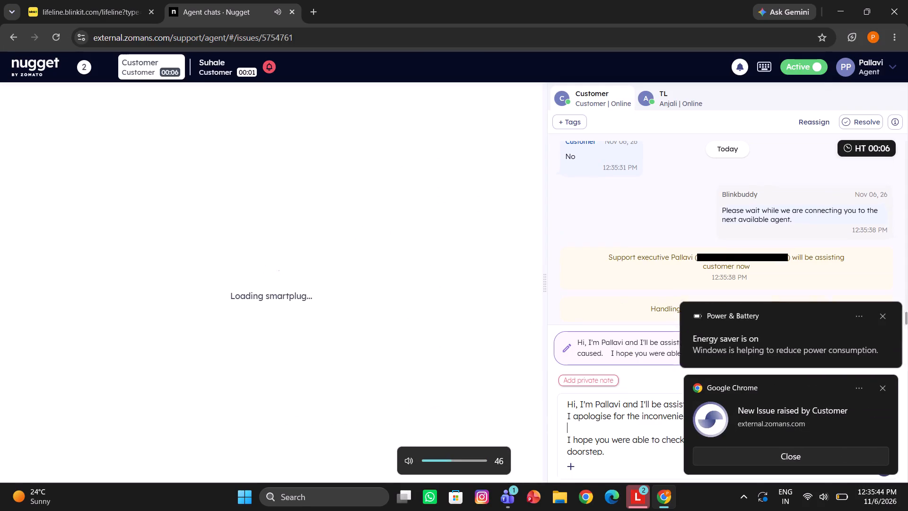
pyautogui.press('Return')
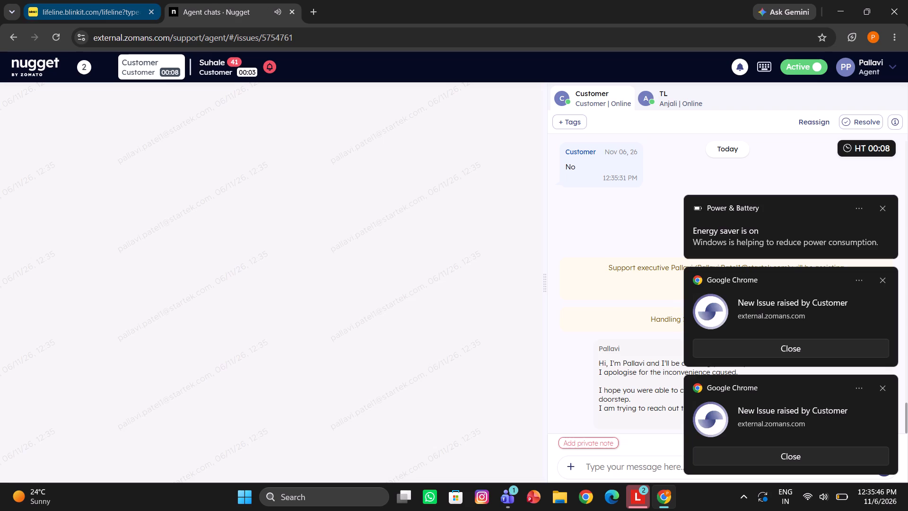
# Open the newly assigned chat from Suhale and send the suggested greeting and apology message.
pyautogui.click(219, 70)
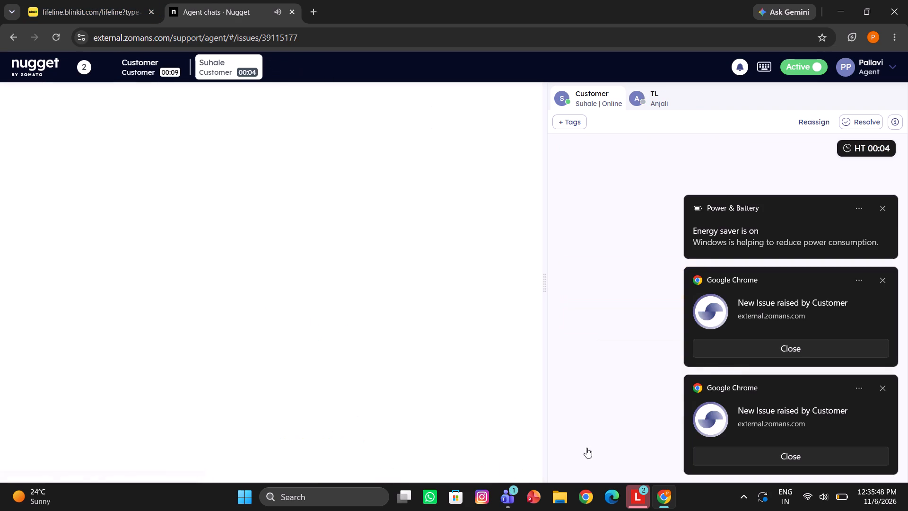
pyautogui.click(603, 414)
pyautogui.click(603, 414)
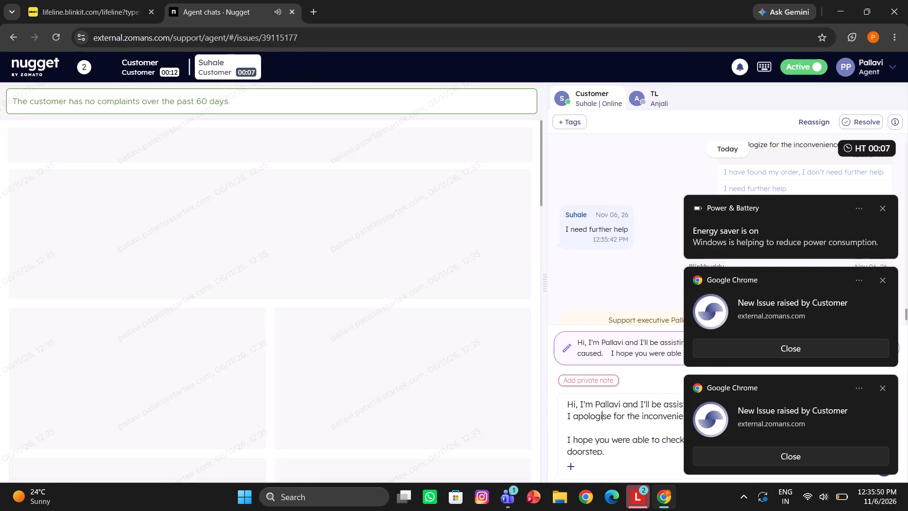
pyautogui.press('Return')
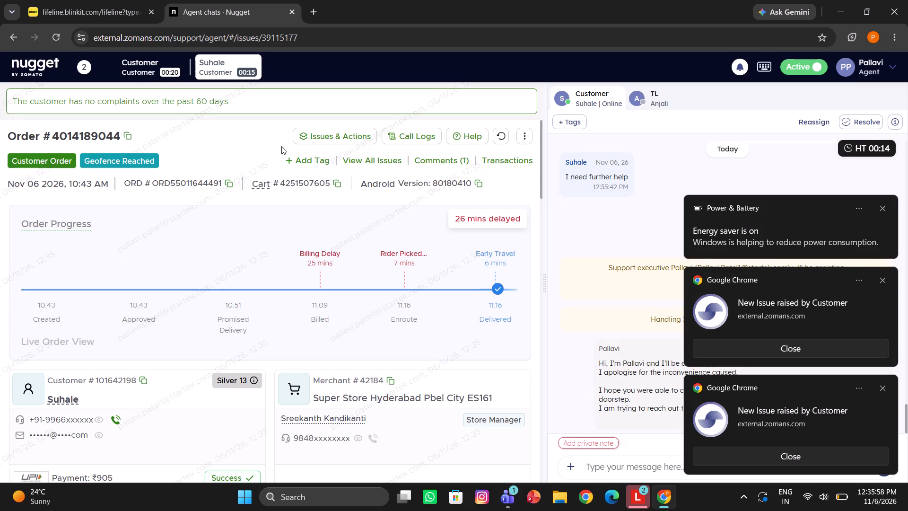
# Switch back to the first customer's chat to continue handling the delivery complaint.
pyautogui.click(143, 74)
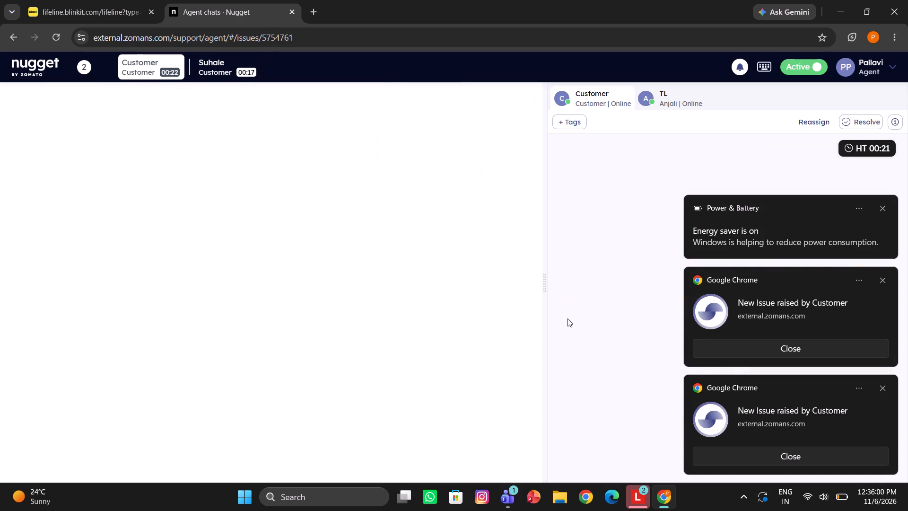
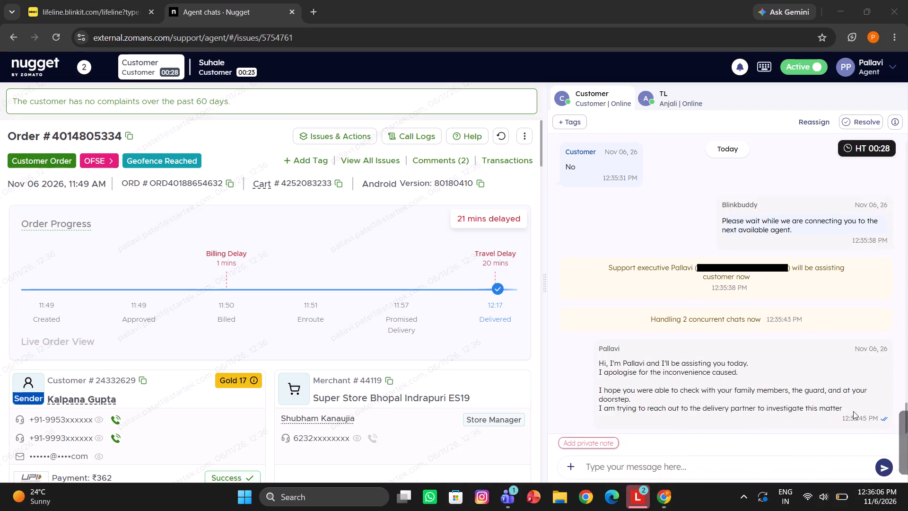
# Initiate a call to the delivery rider assigned to the first customer's order.
pyautogui.scroll(-2, 655, 353)
pyautogui.scroll(-1, 112, 401)
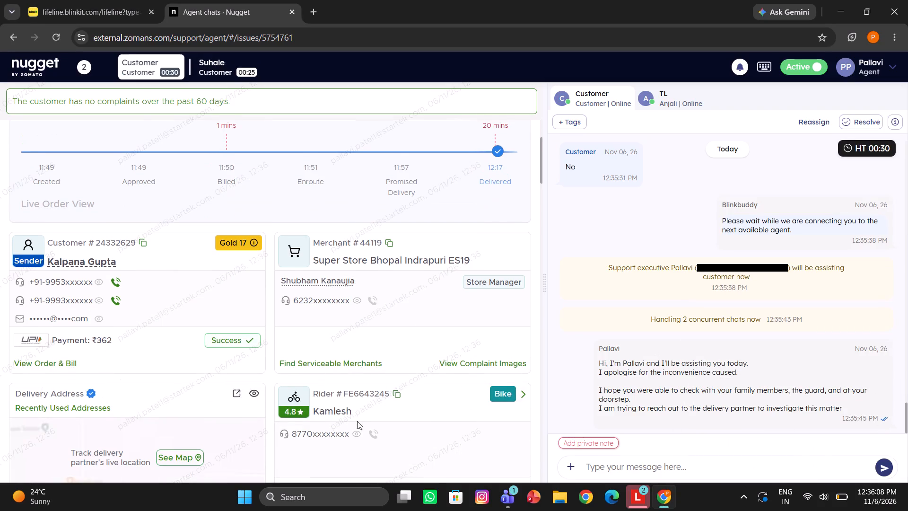
pyautogui.click(373, 435)
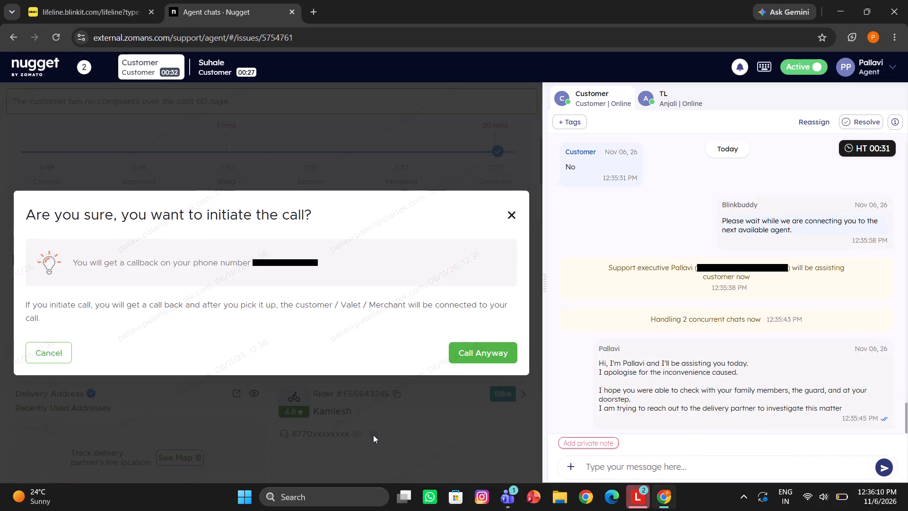
pyautogui.click(489, 352)
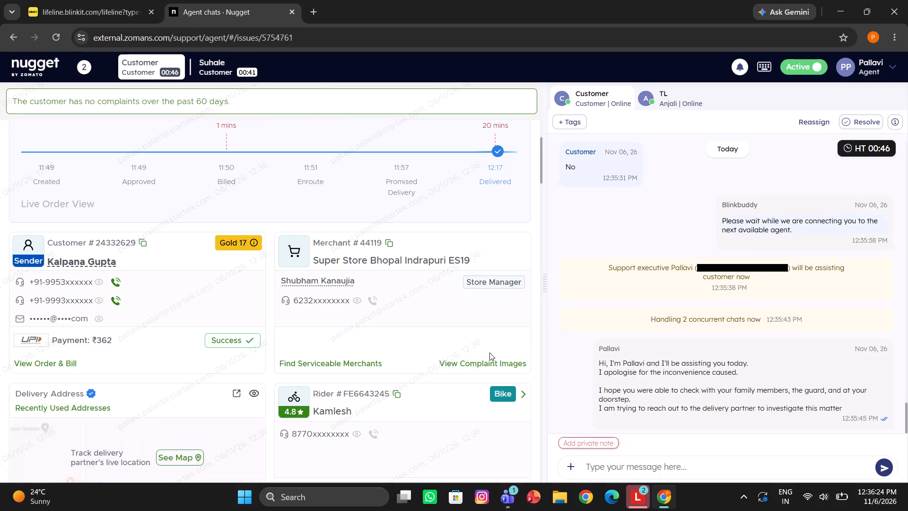
# Write a private note on the first customer's chat reading "called dp".
pyautogui.click(589, 443)
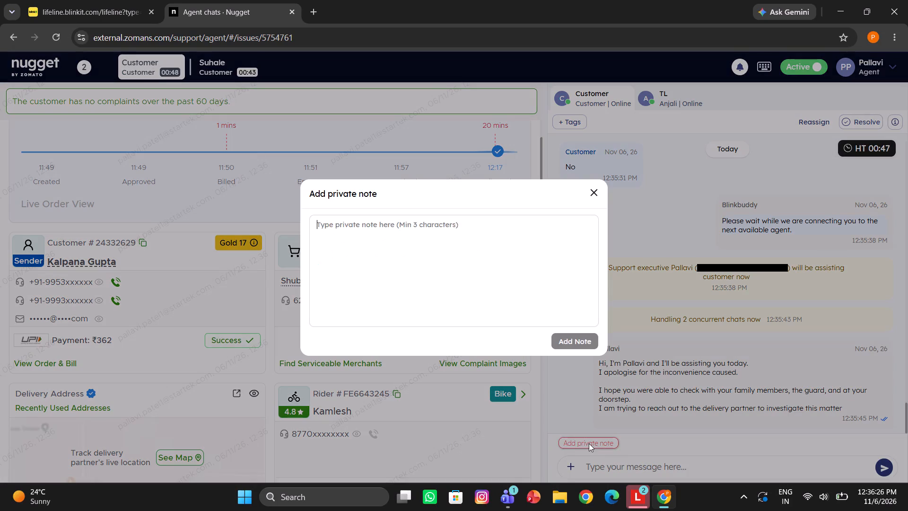
pyautogui.write('called')
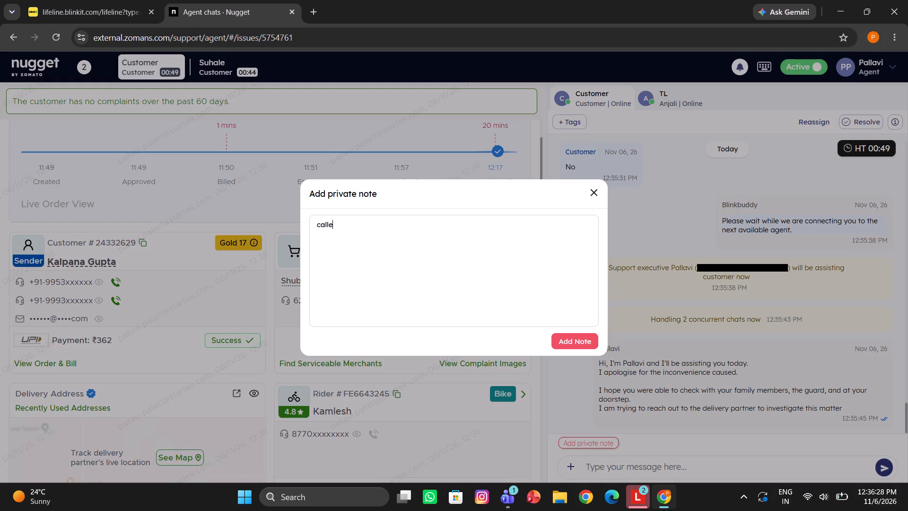
pyautogui.press('space')
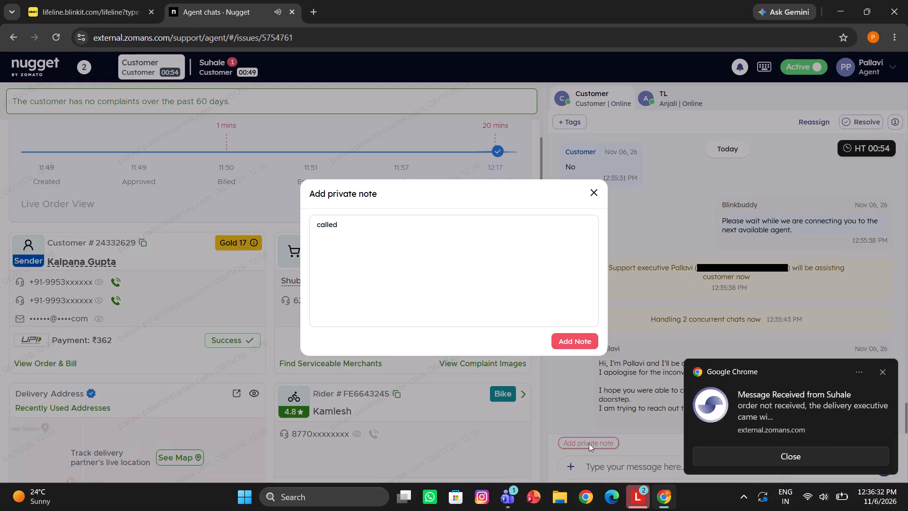
pyautogui.write('dp')
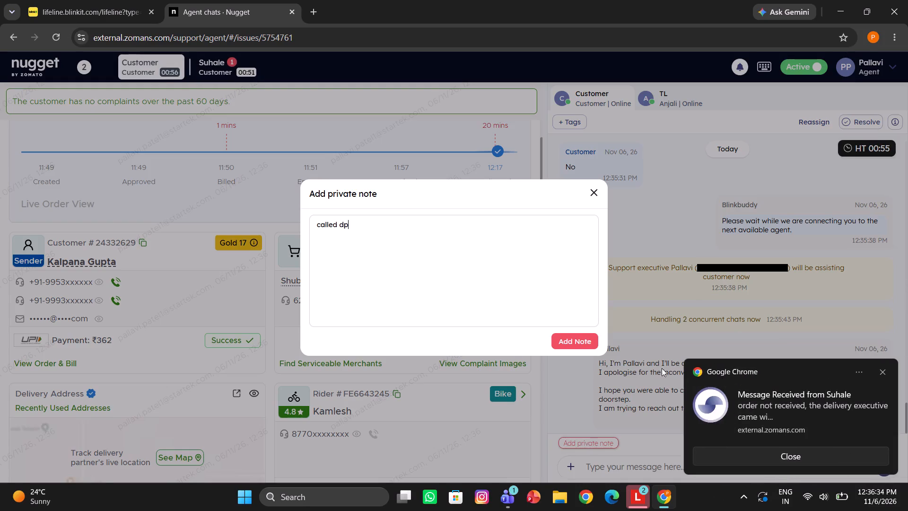
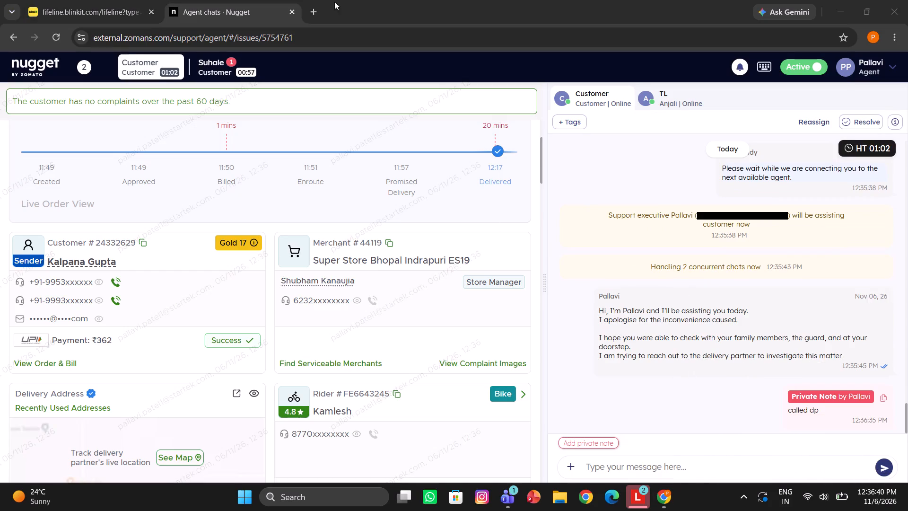
# Open Online Notepad in a new browser tab.
pyautogui.click(317, 13)
pyautogui.write('on')
pyautogui.press('Return')
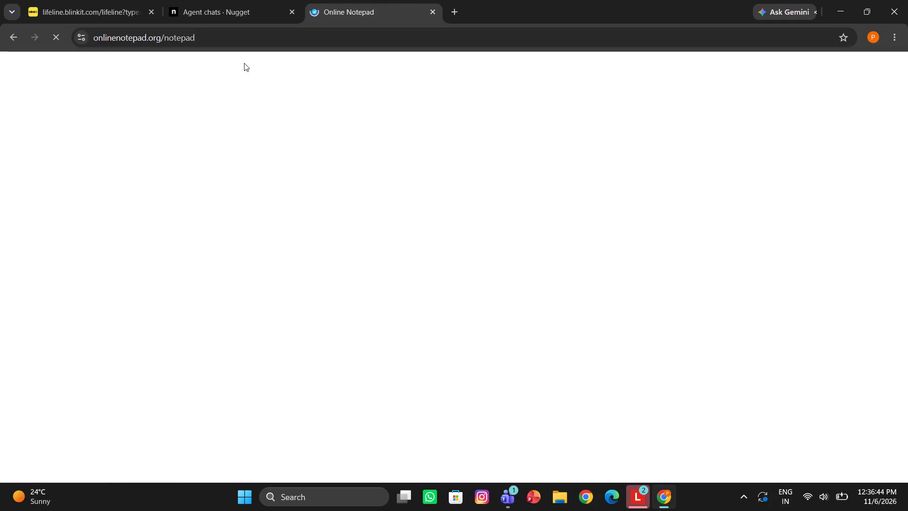
# Look over the saved complaint note templates in Online Notepad and return to the Nugget agent chats.
pyautogui.scroll(-1, 141, 280)
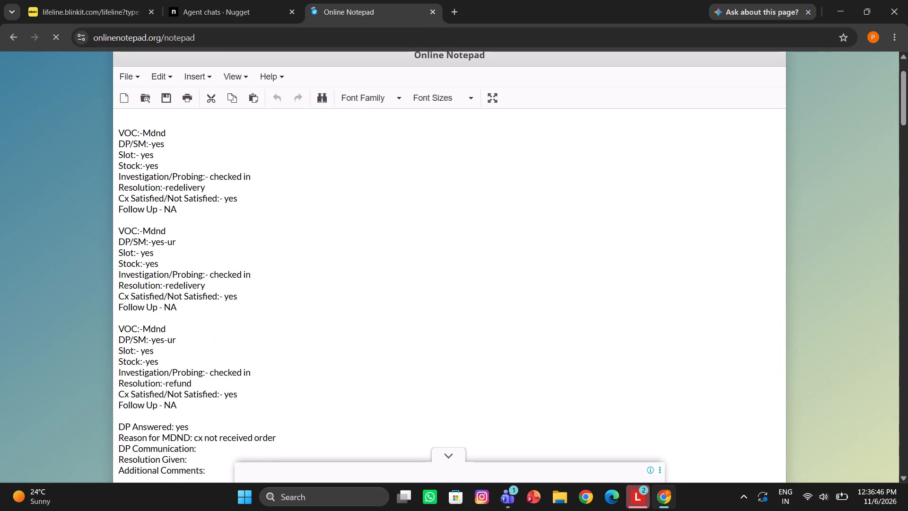
pyautogui.click(209, 7)
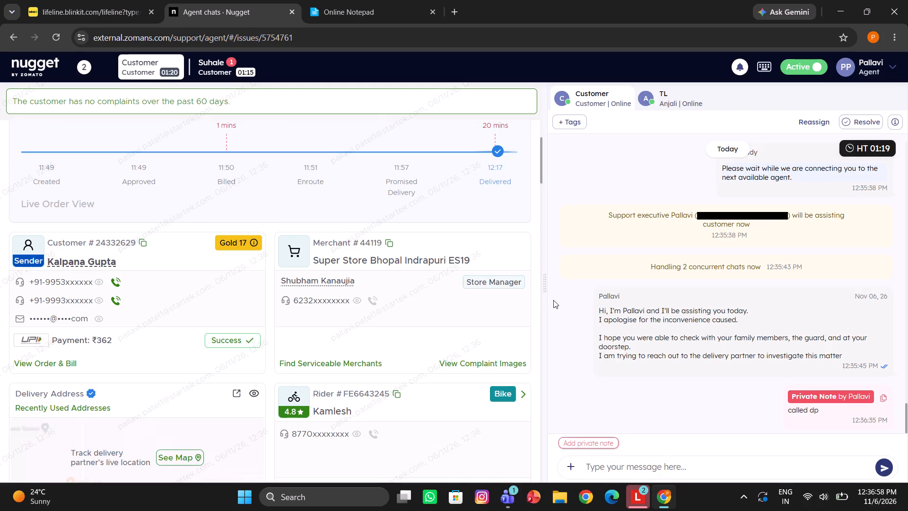
# Search the canned responses for "thi" and insert the one asking the first customer for permission to contact them if they go inactive.
pyautogui.scroll(-1, 553, 300)
pyautogui.scroll(-1, 665, 370)
pyautogui.scroll(-1, 602, 332)
pyautogui.click(614, 463)
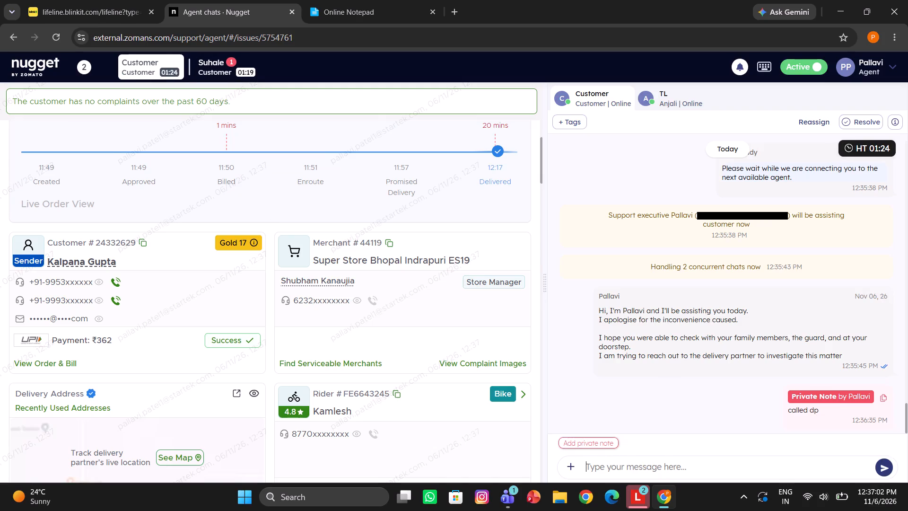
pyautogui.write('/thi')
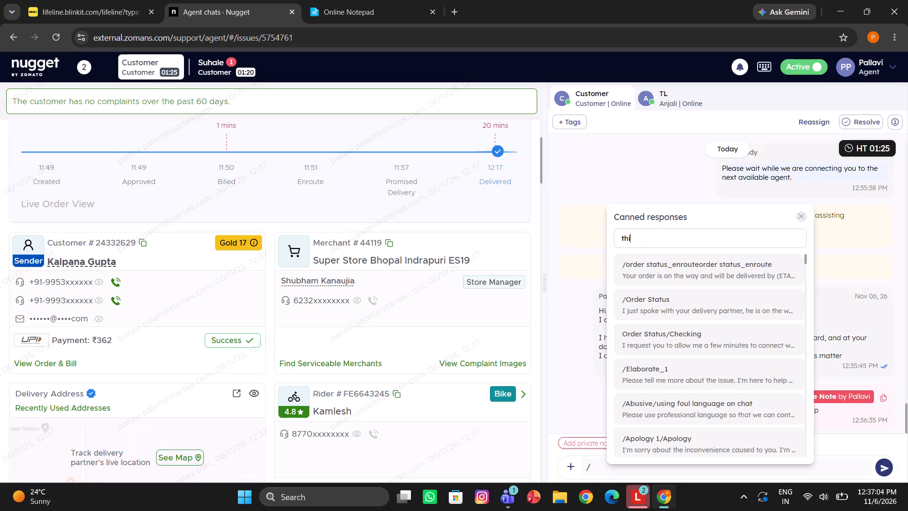
pyautogui.click(642, 278)
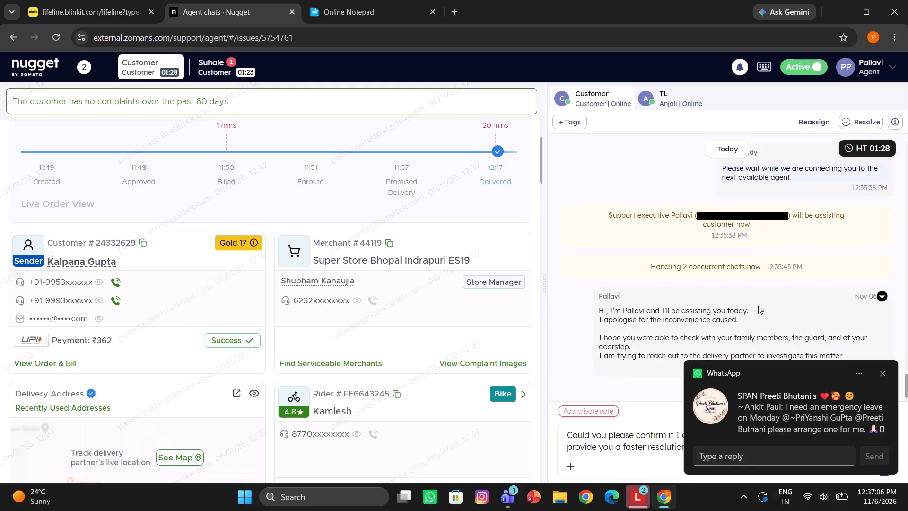
pyautogui.click(882, 373)
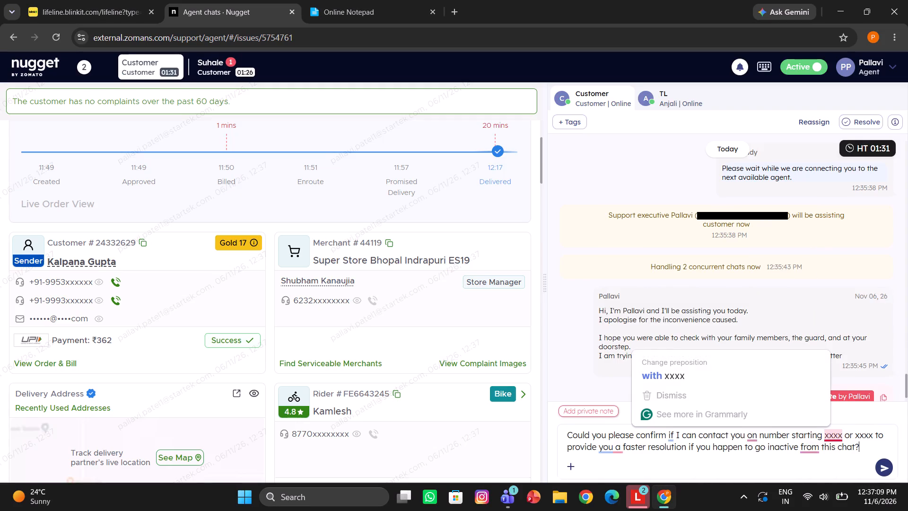
# Replace "xxxx or xxxx" in the drafted message with the first four digits of the customer's first listed phone number and send it.
pyautogui.moveTo(825, 434); pyautogui.dragTo(873, 437)
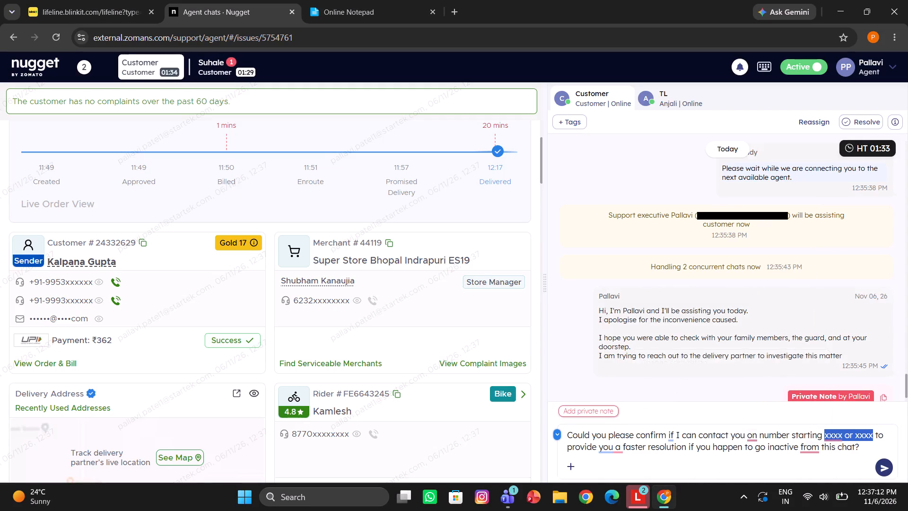
pyautogui.press('BackSpace')
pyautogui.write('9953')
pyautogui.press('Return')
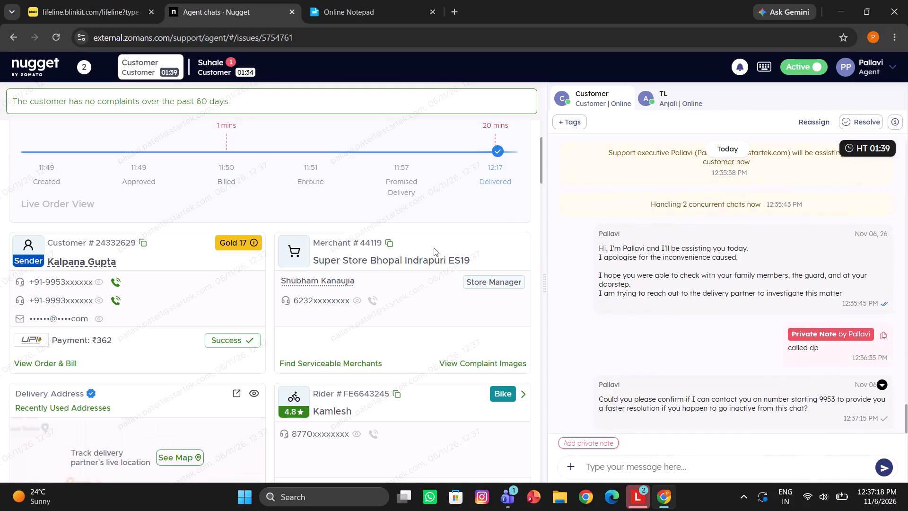
# Switch to the second customer's chat.
pyautogui.click(207, 72)
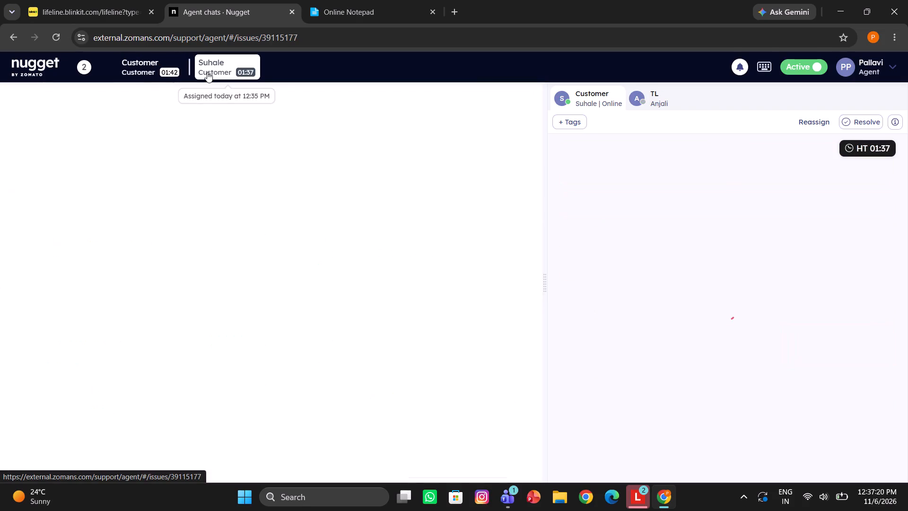
# Initiate a call to the delivery rider assigned to the second customer's delayed order.
pyautogui.scroll(-4, 640, 315)
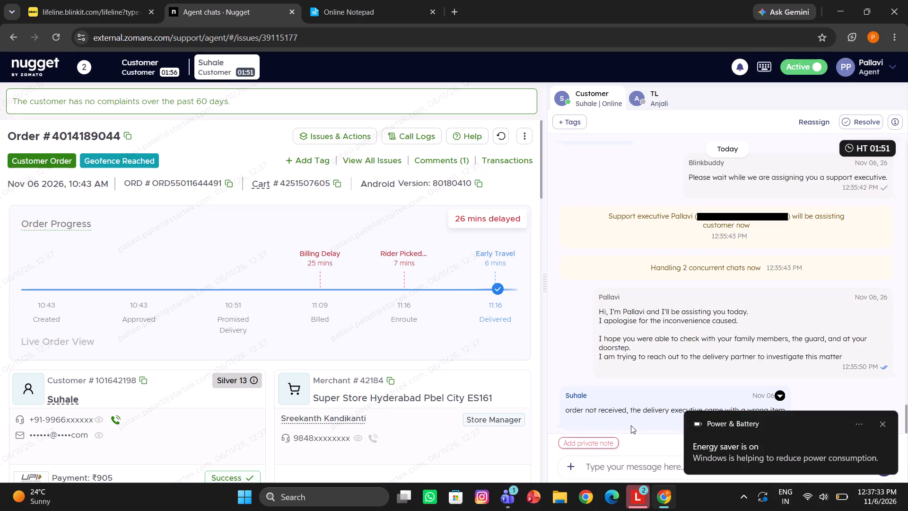
pyautogui.scroll(-3, 340, 388)
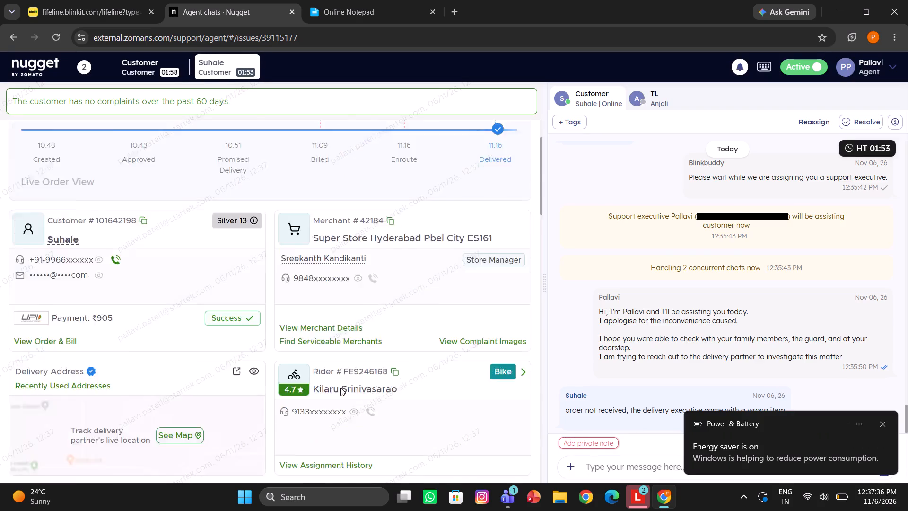
pyautogui.click(371, 316)
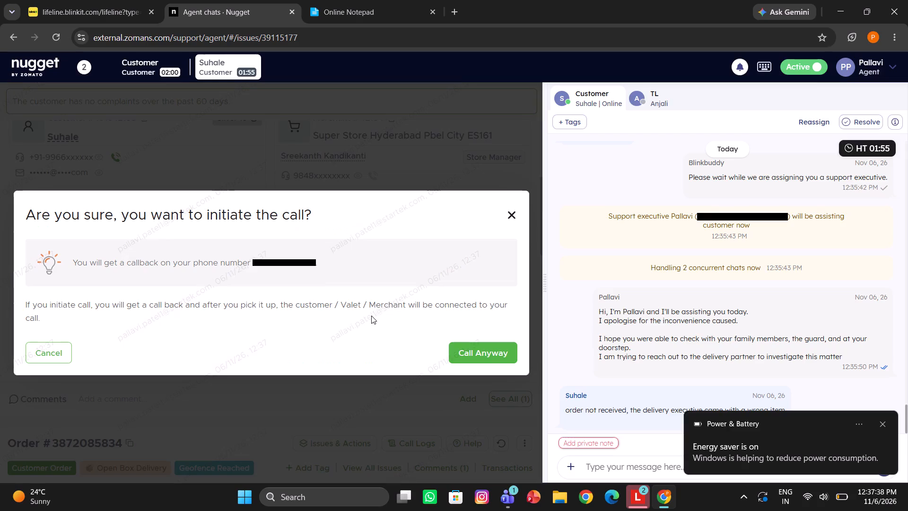
pyautogui.click(469, 359)
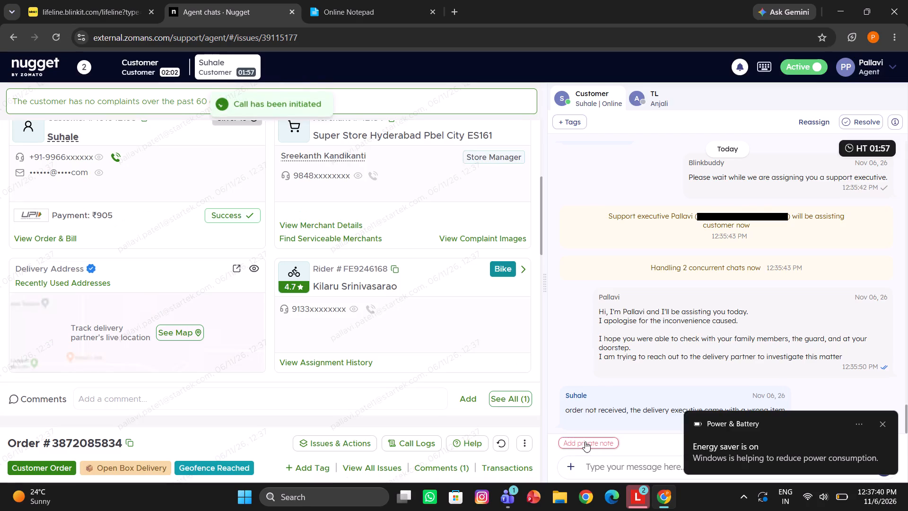
# Add a private note reading "called dp" to the second customer's chat and dismiss the battery notification.
pyautogui.click(585, 441)
pyautogui.write('called')
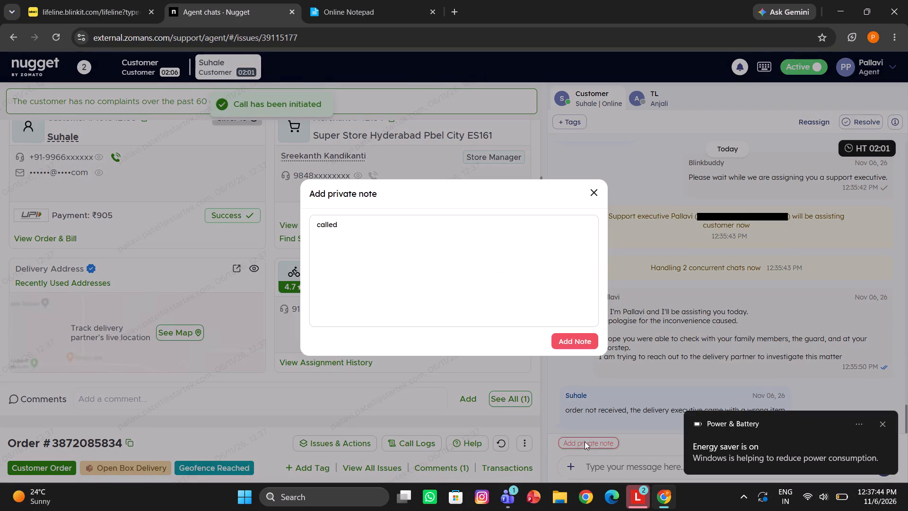
pyautogui.press('space')
pyautogui.write('dp')
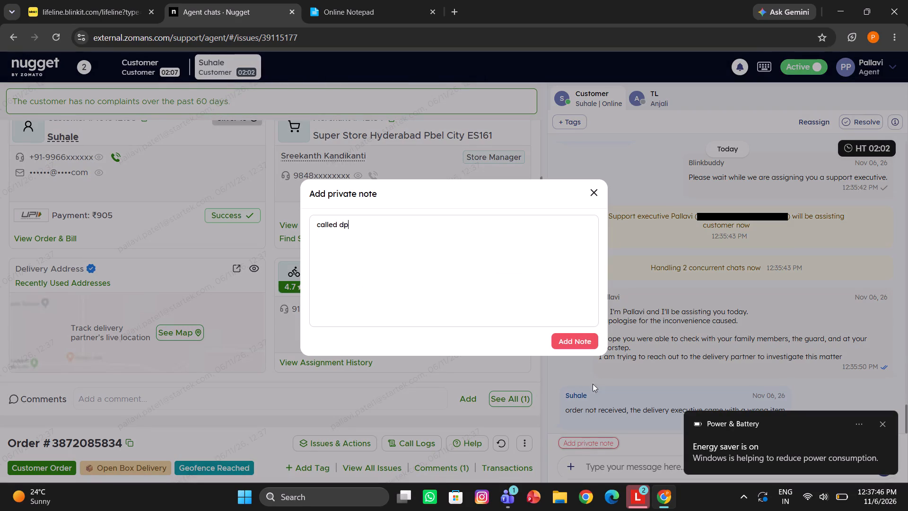
pyautogui.click(561, 339)
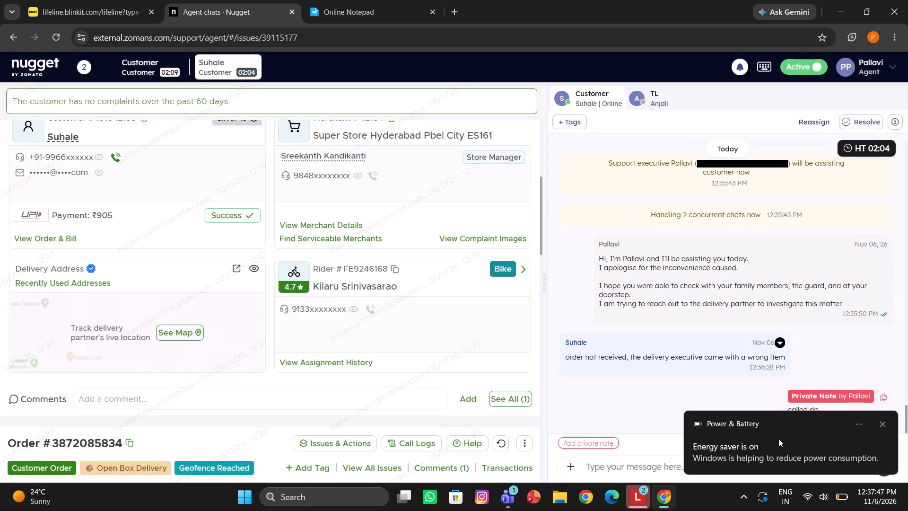
pyautogui.click(890, 420)
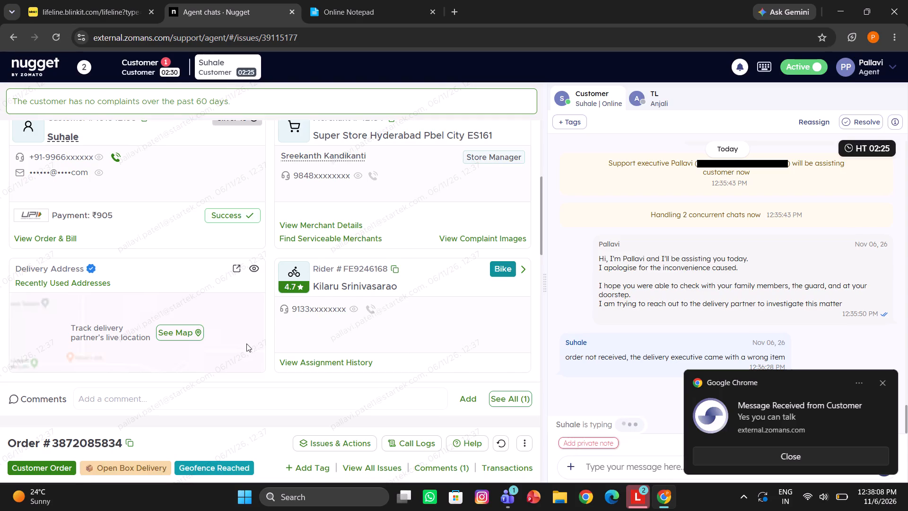
# Select the second customer's name in the customer details of the order.
pyautogui.scroll(1, 246, 344)
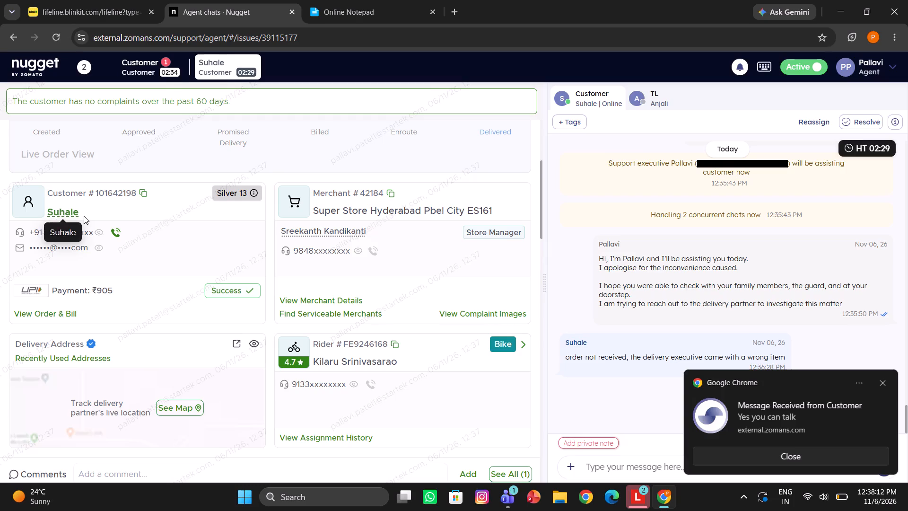
pyautogui.tripleClick(84, 216)
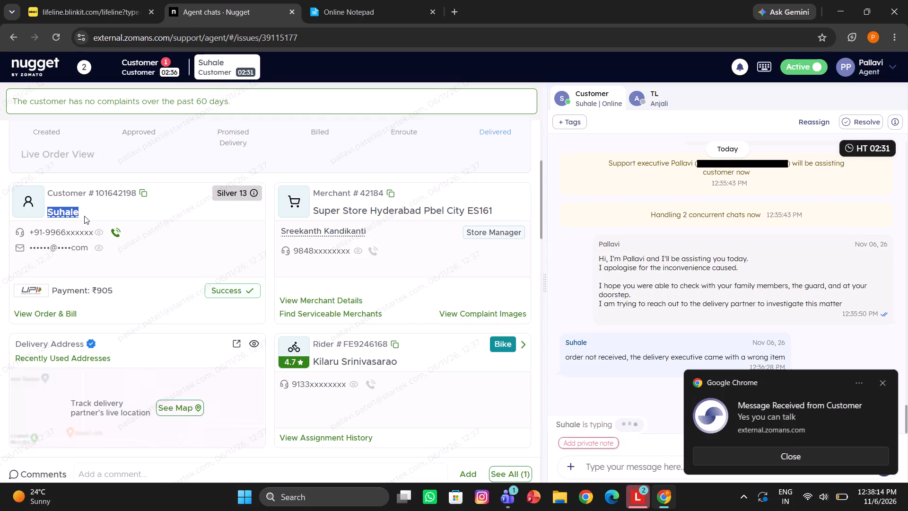
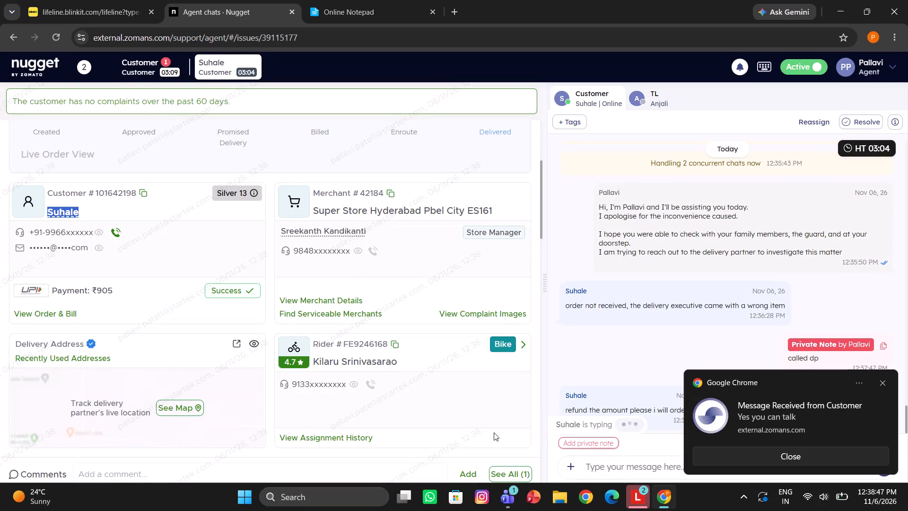
# Write a private note reading "dp language barrier" for the second customer's chat.
pyautogui.click(578, 445)
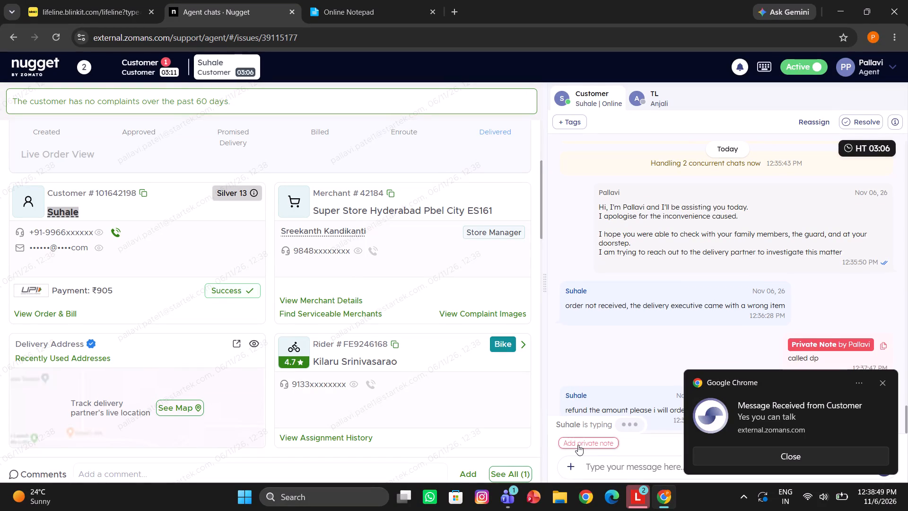
pyautogui.write('dp language barrier')
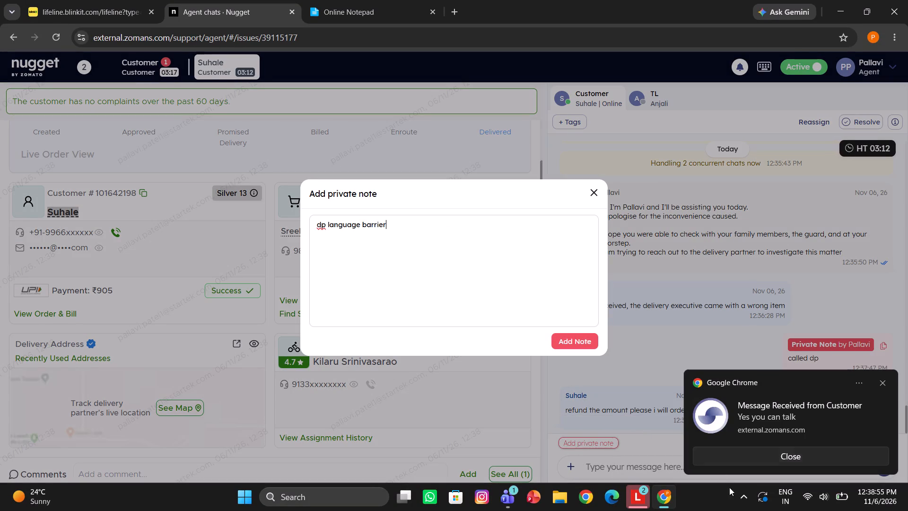
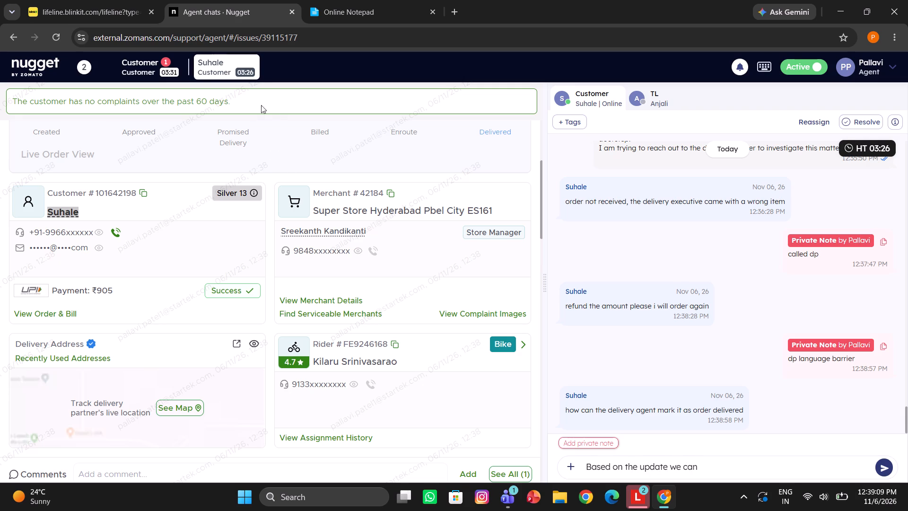
# Send the second customer the reply "Based on the update, we can help you redeliver your order.".
pyautogui.scroll(-2, 588, 282)
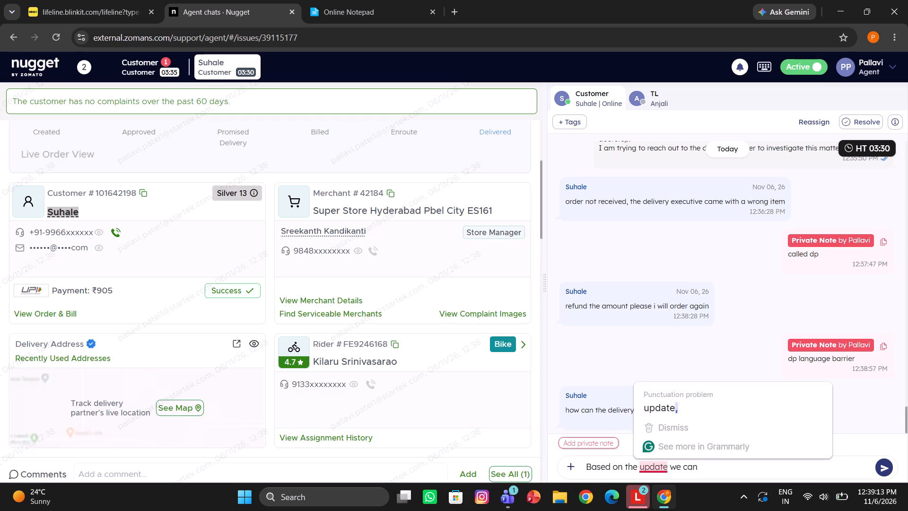
pyautogui.click(652, 387)
pyautogui.press(',')
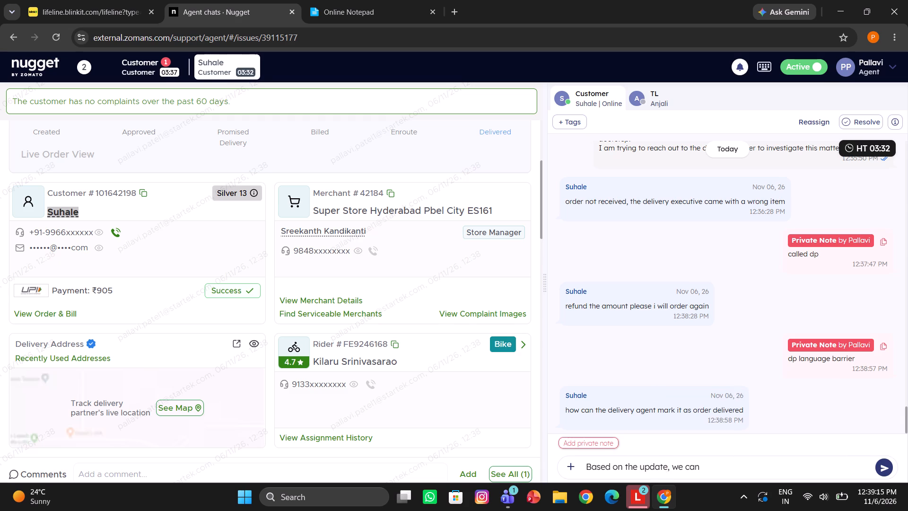
pyautogui.click(717, 467)
pyautogui.write('help you with redelivery of your order')
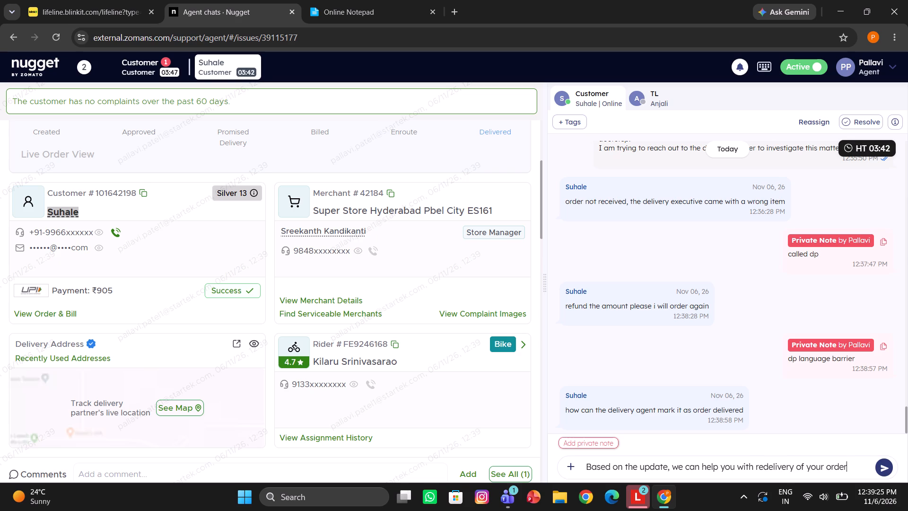
pyautogui.press('.')
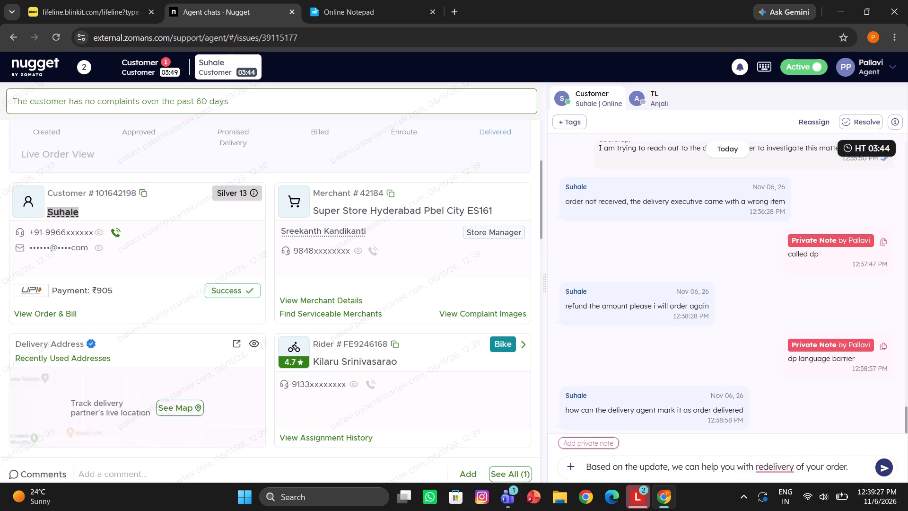
pyautogui.click(672, 401)
pyautogui.write('redeliver')
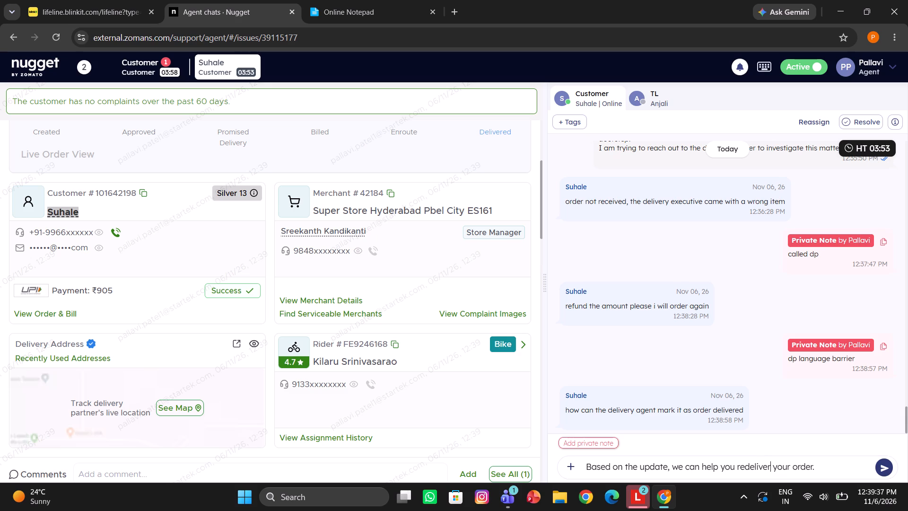
pyautogui.press('Return')
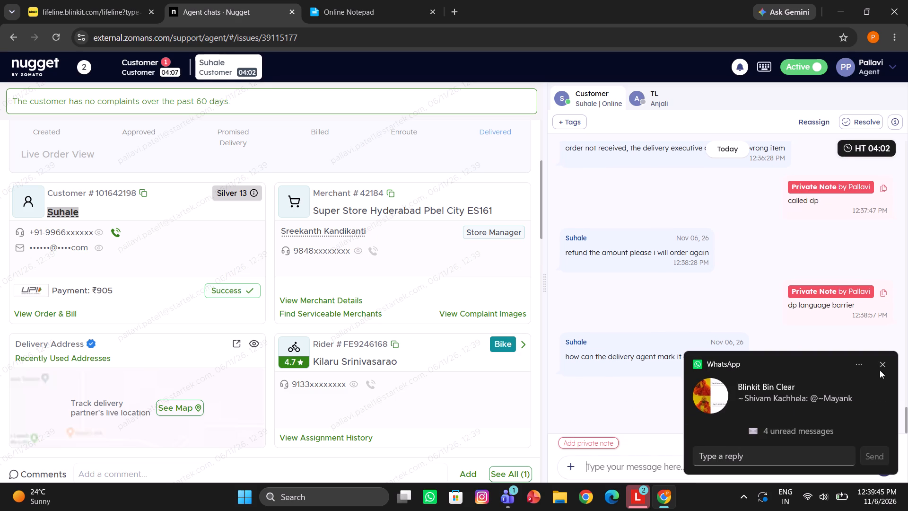
pyautogui.click(886, 365)
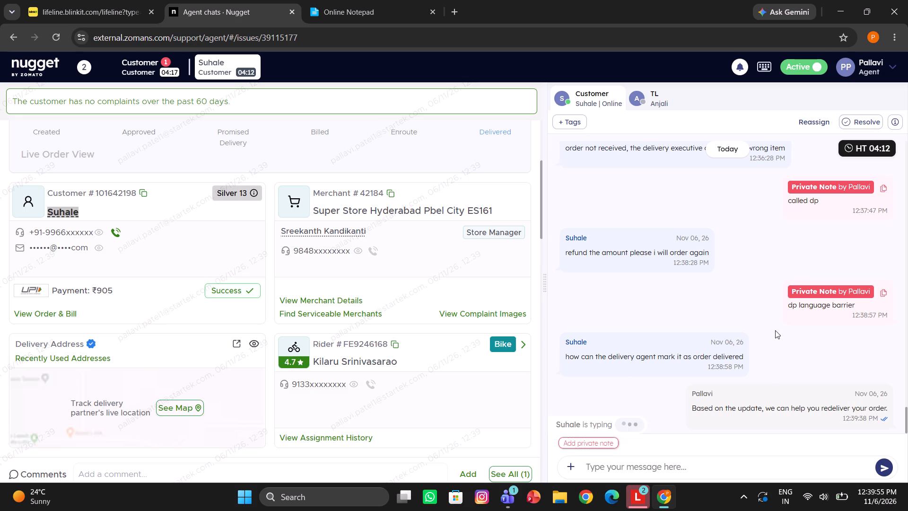
pyautogui.scroll(-1, 750, 335)
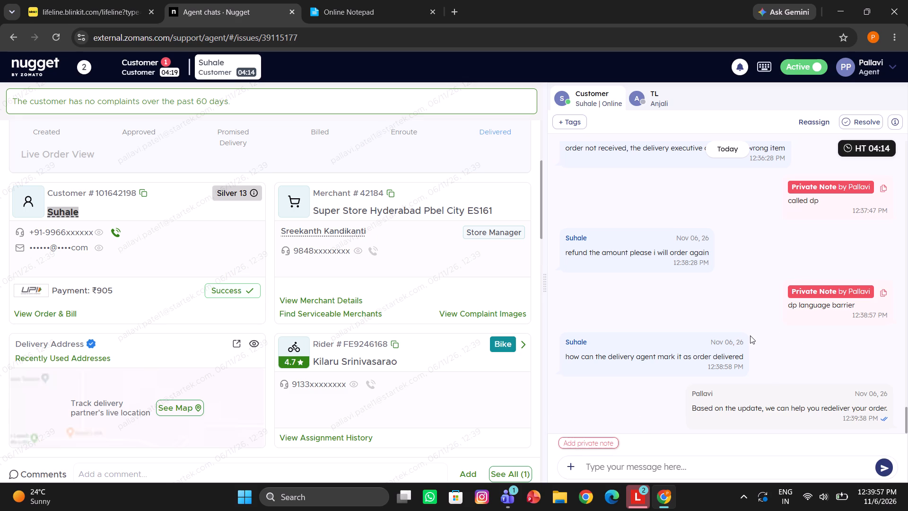
# Switch to the first customer's chat and review its latest messages.
pyautogui.click(164, 63)
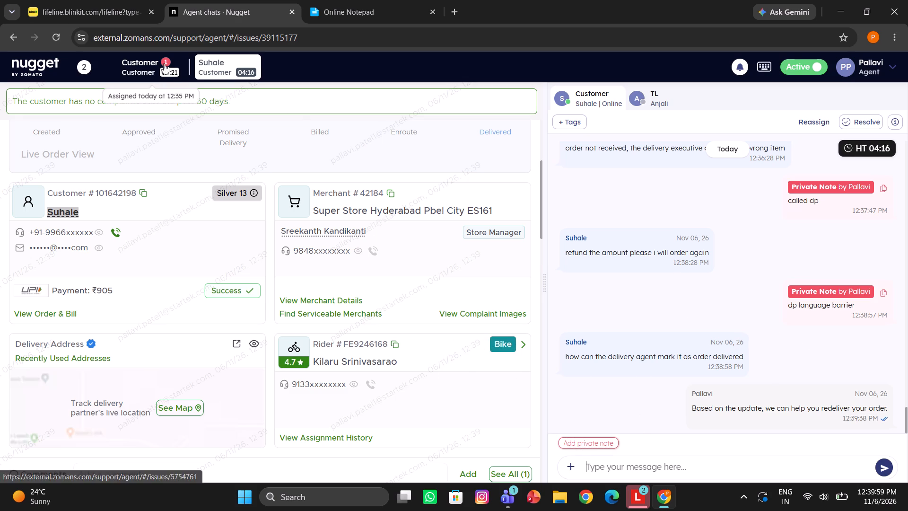
pyautogui.scroll(-2, 793, 298)
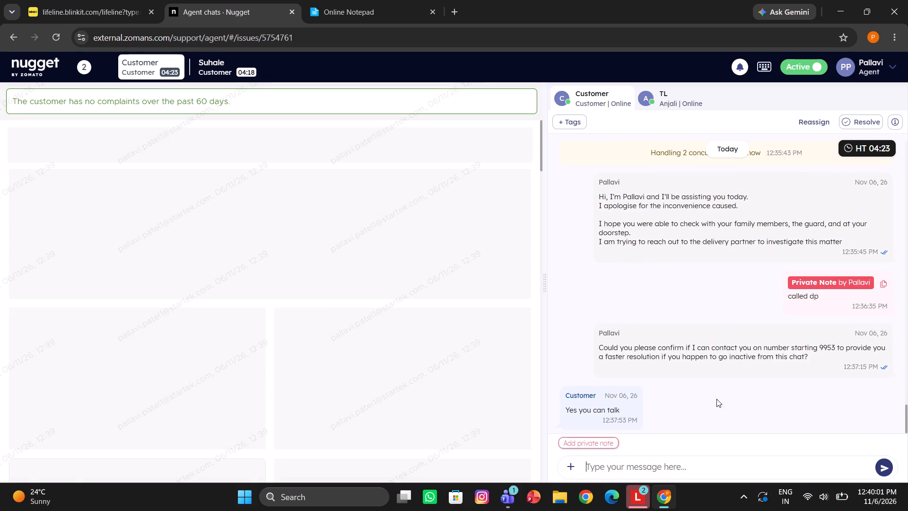
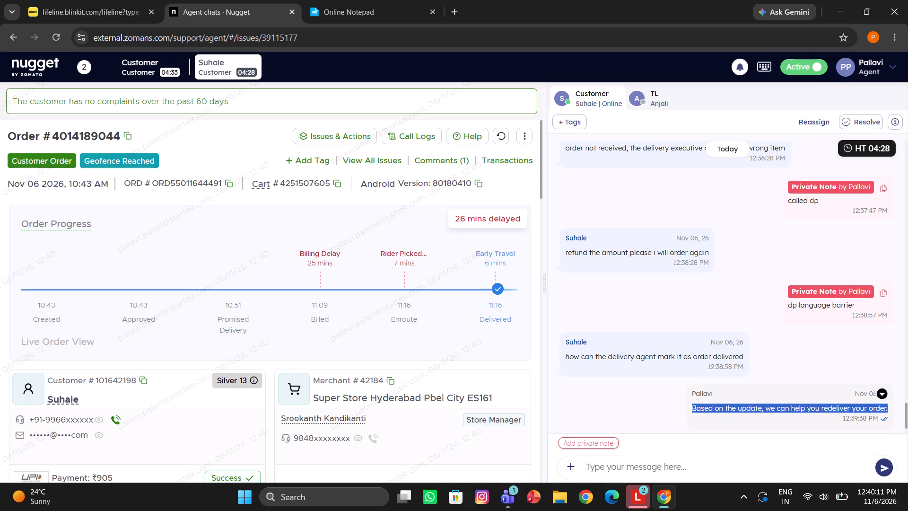
# Reuse the sent reply "Based on the update, we can help you redeliver your order." as a draft in the first customer's chat.
pyautogui.hotkey('ctrl', 'c')
pyautogui.click(150, 73)
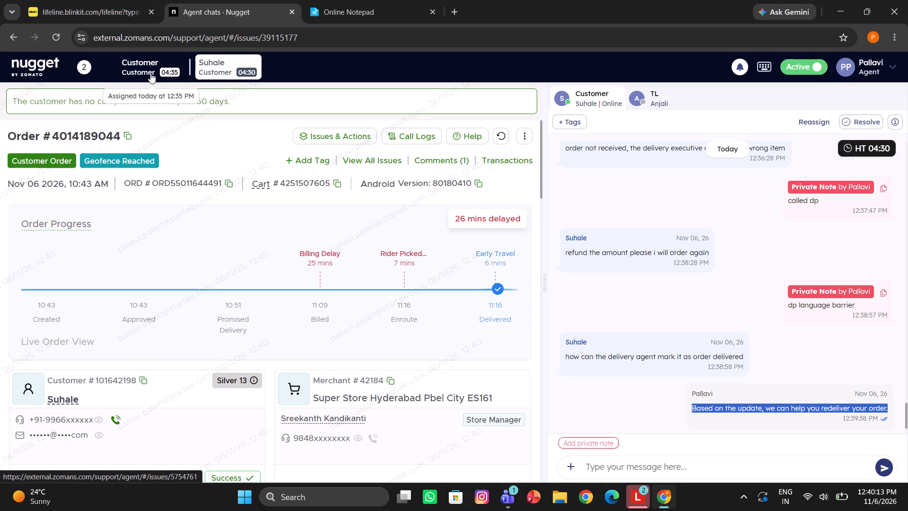
pyautogui.scroll(-2, 706, 298)
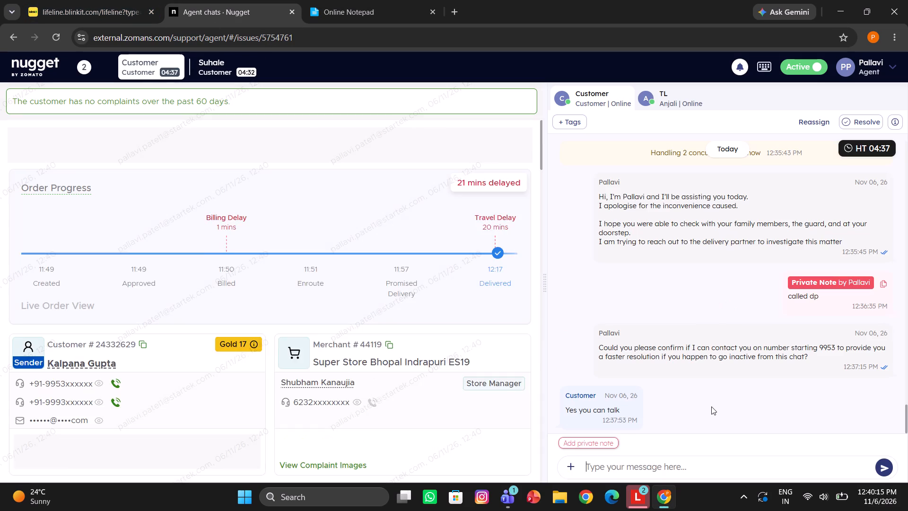
pyautogui.hotkey('ctrl', 'v')
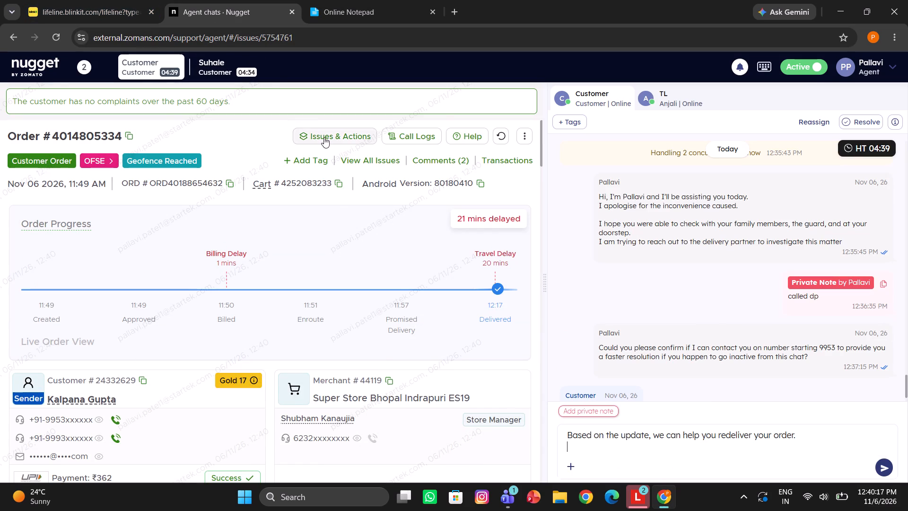
# Open the Missing Item issue report for the first customer's order.
pyautogui.click(324, 137)
pyautogui.click(386, 175)
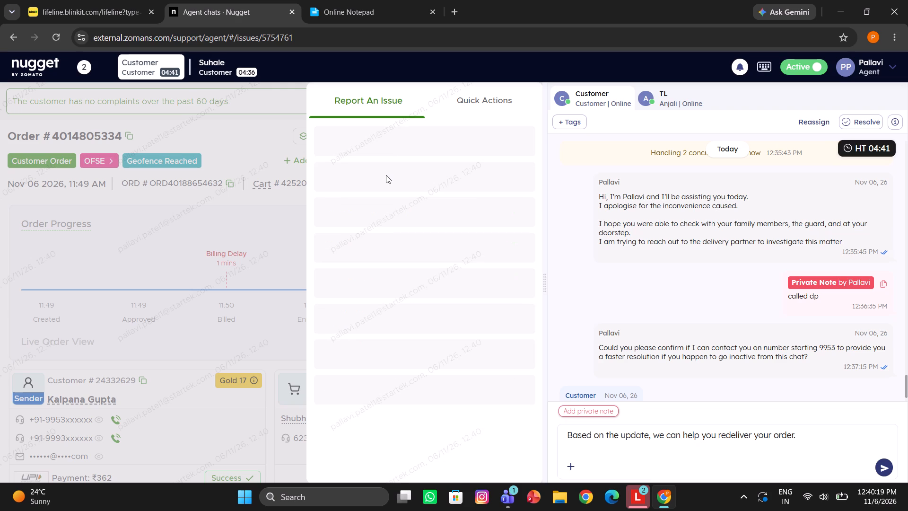
# Send the drafted redelivery reply to the first customer and bring the end of the conversation into view.
pyautogui.press('Return')
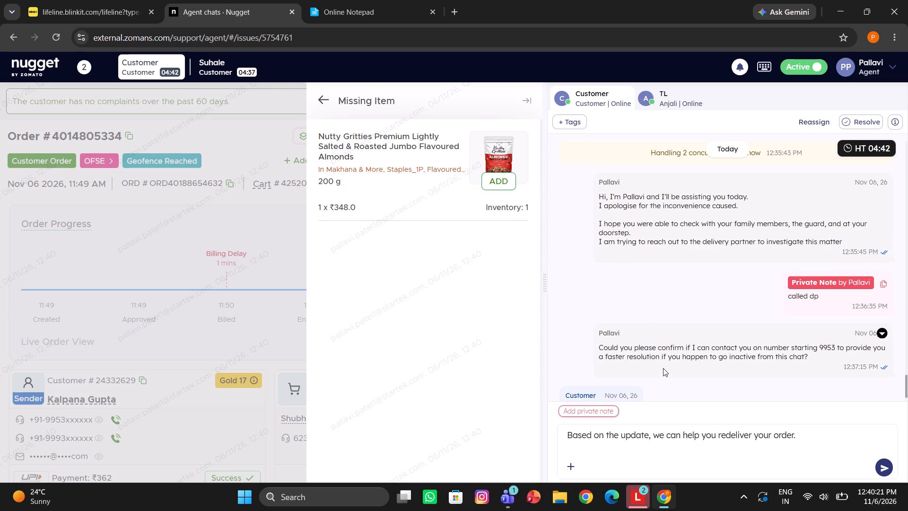
pyautogui.click(782, 440)
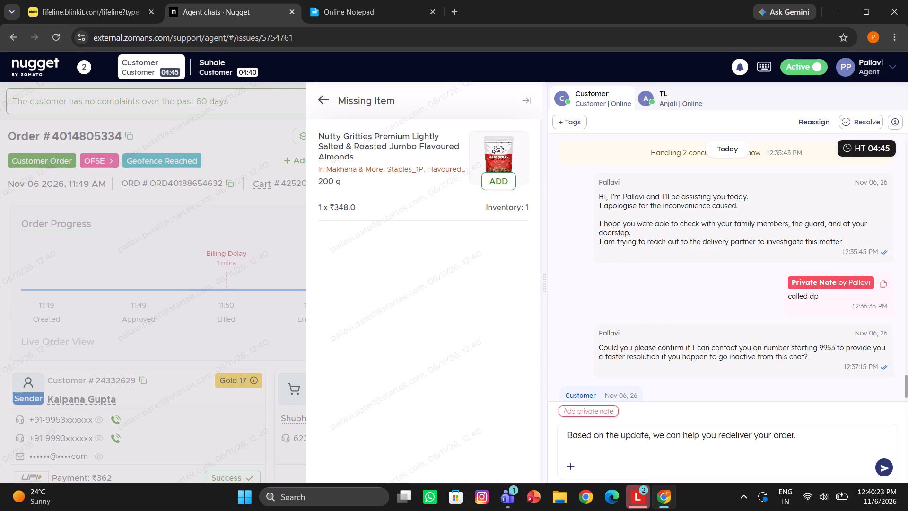
pyautogui.press('Return')
pyautogui.scroll(-2, 706, 352)
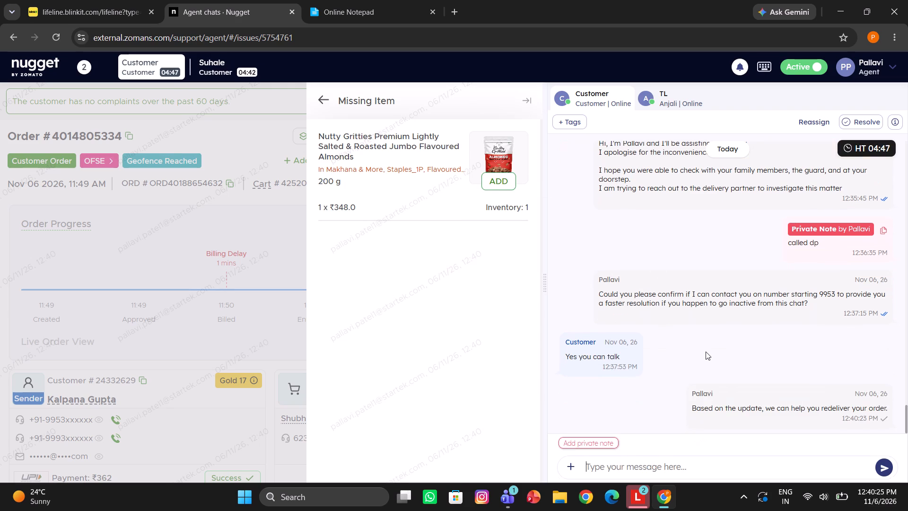
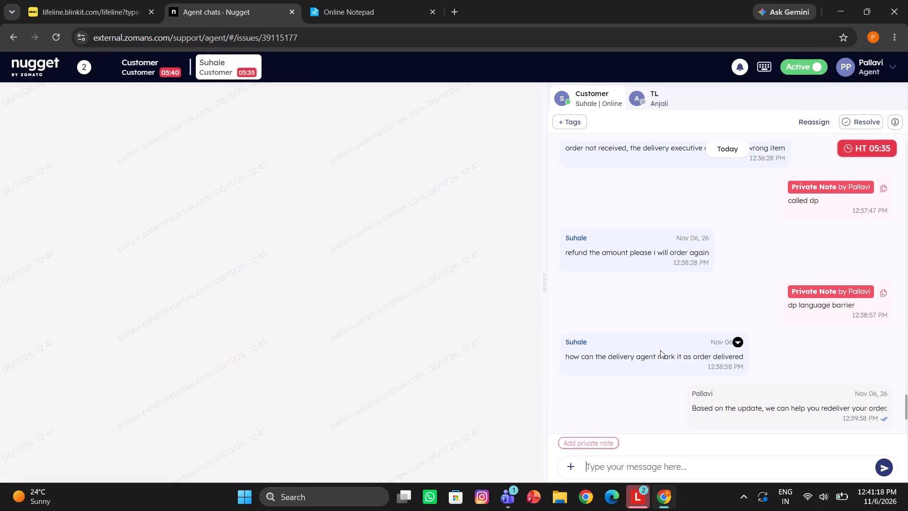
# Send the second customer the reply "It will take 10-15 min to deliver your order.", correcting the misspelled word to "deliver".
pyautogui.scroll(-2, 660, 350)
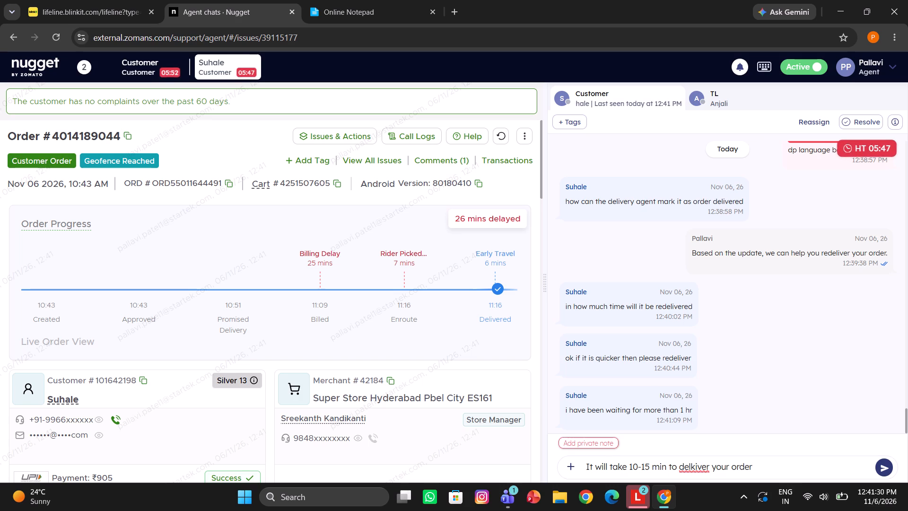
pyautogui.press('.')
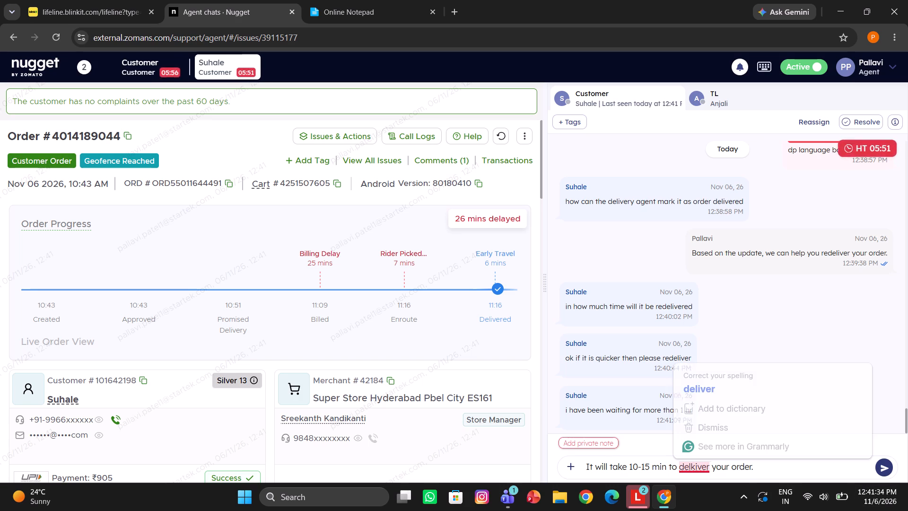
pyautogui.click(689, 385)
pyautogui.write('deliver')
pyautogui.press('Return')
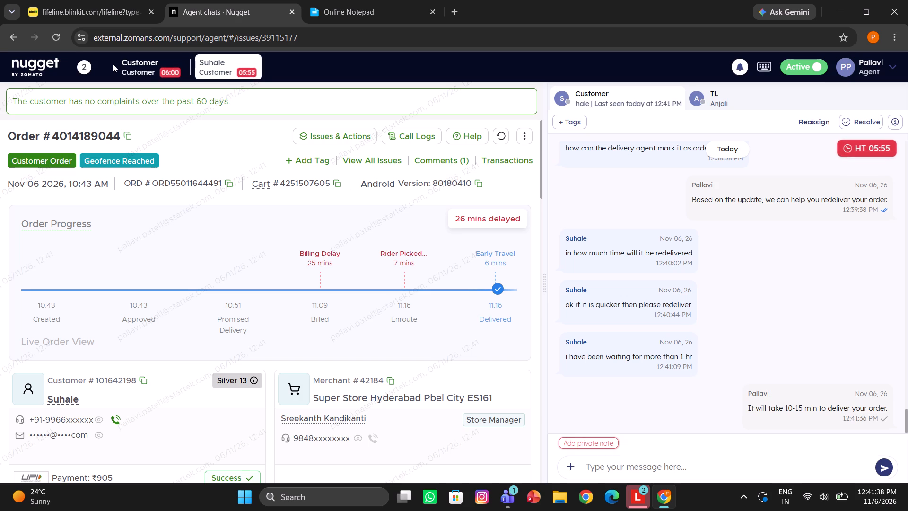
# Switch back to the first customer's chat and check the latest messages after the redelivery offer.
pyautogui.scroll(-1, 482, 240)
pyautogui.scroll(-1, 671, 321)
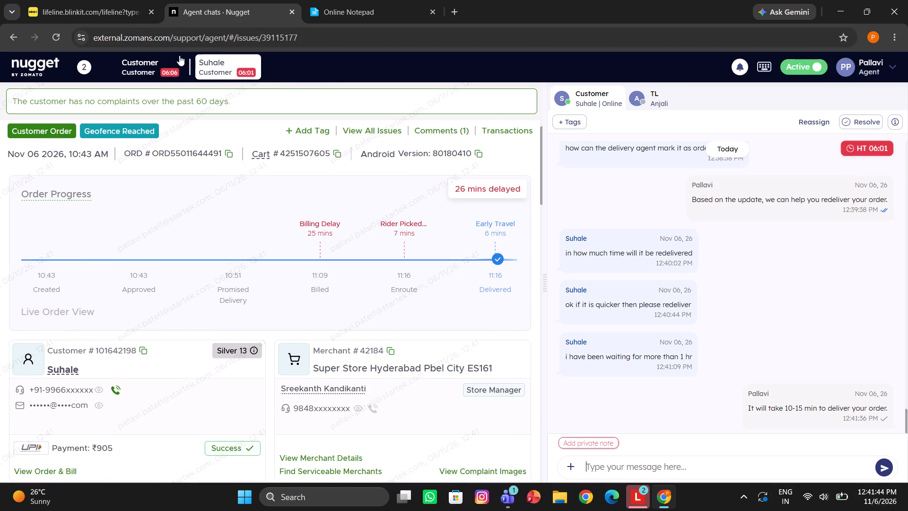
pyautogui.click(166, 62)
pyautogui.scroll(-1, 759, 314)
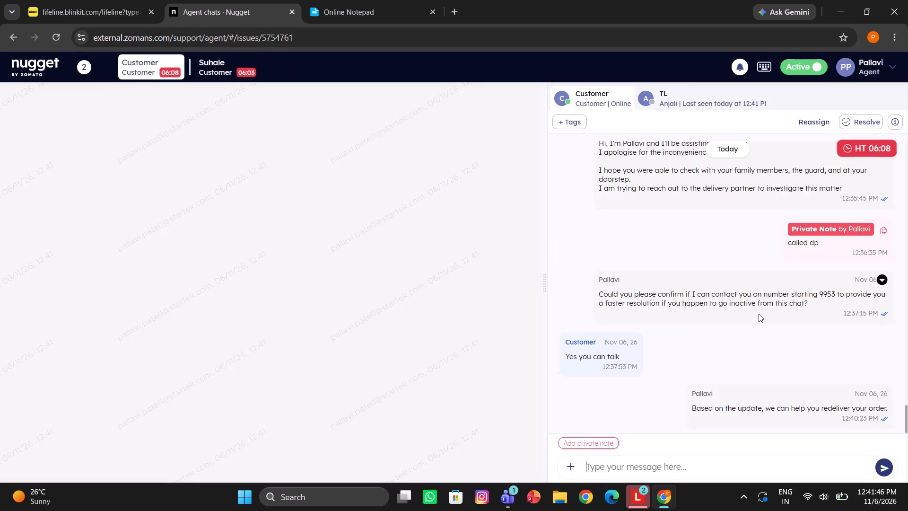
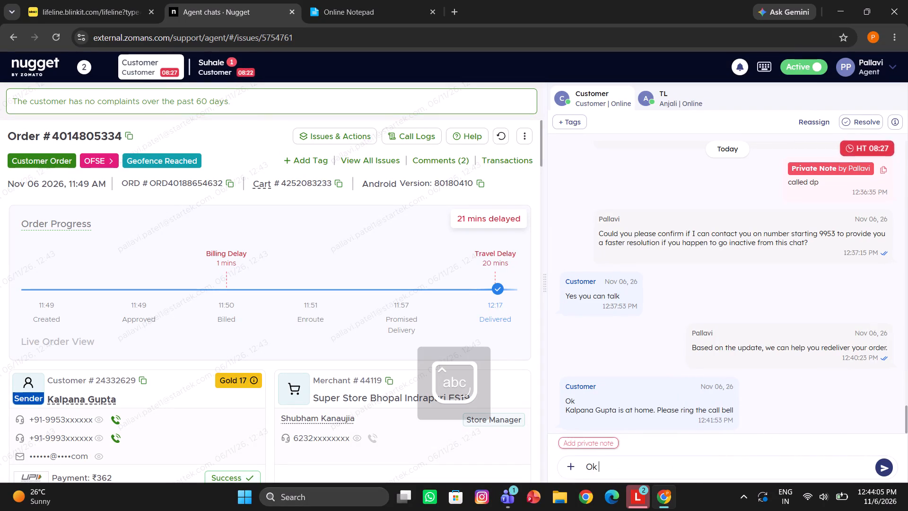
# Send the first customer the reply "Ok sure.".
pyautogui.press('Return')
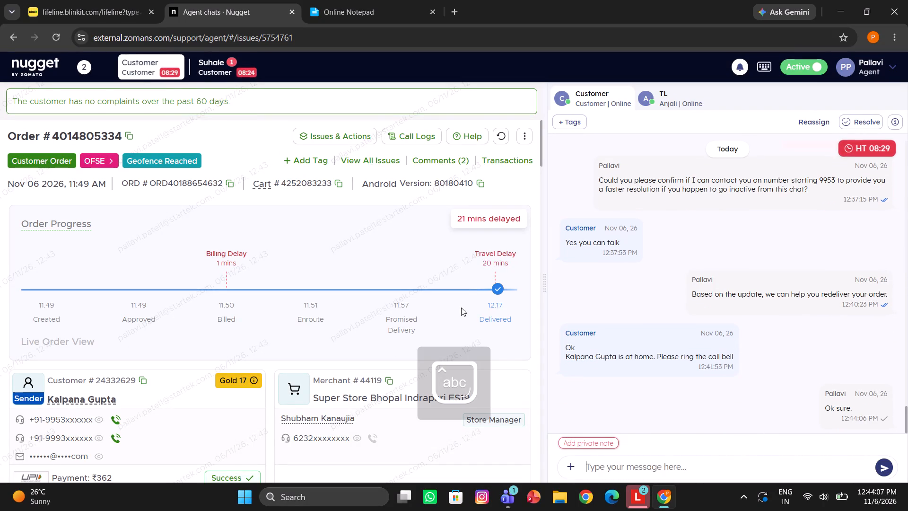
# Switch to the second customer's chat and answer the redelivery request with "Ok suire.".
pyautogui.click(213, 69)
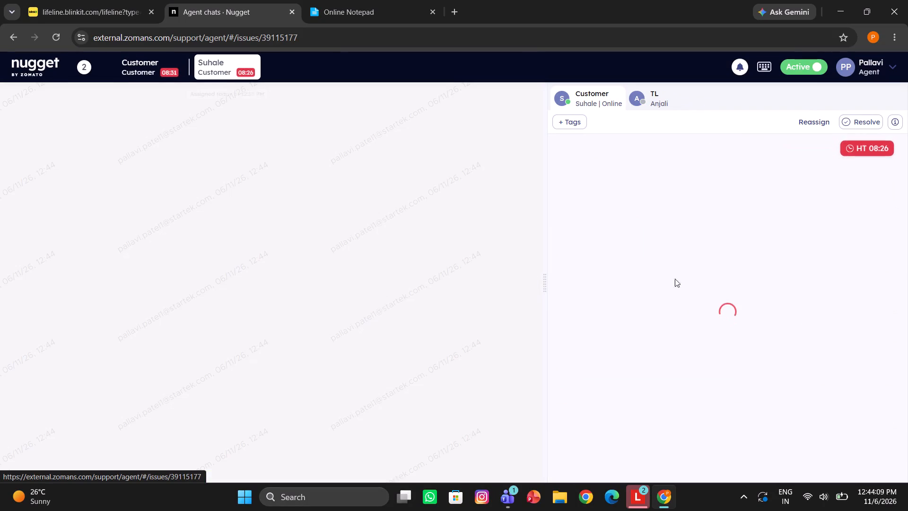
pyautogui.scroll(-5, 675, 284)
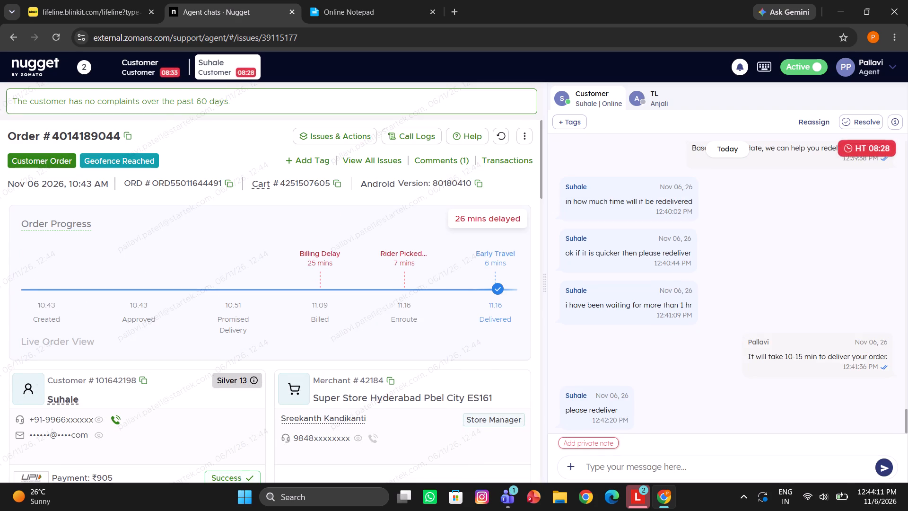
pyautogui.press('Return')
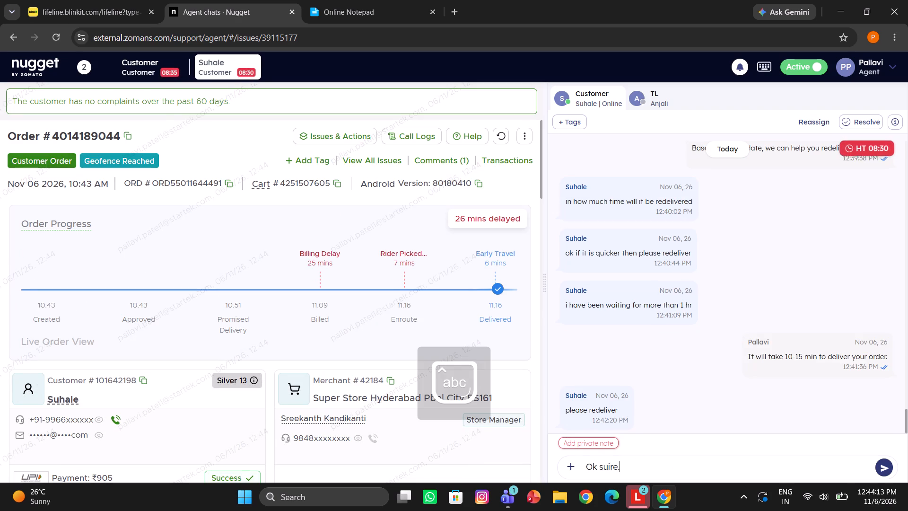
# Copy the first Mdnd redelivery summary, with DP/SM yes, from Online Notepad and add it as a comment on the second customer's latest order.
pyautogui.click(350, 0)
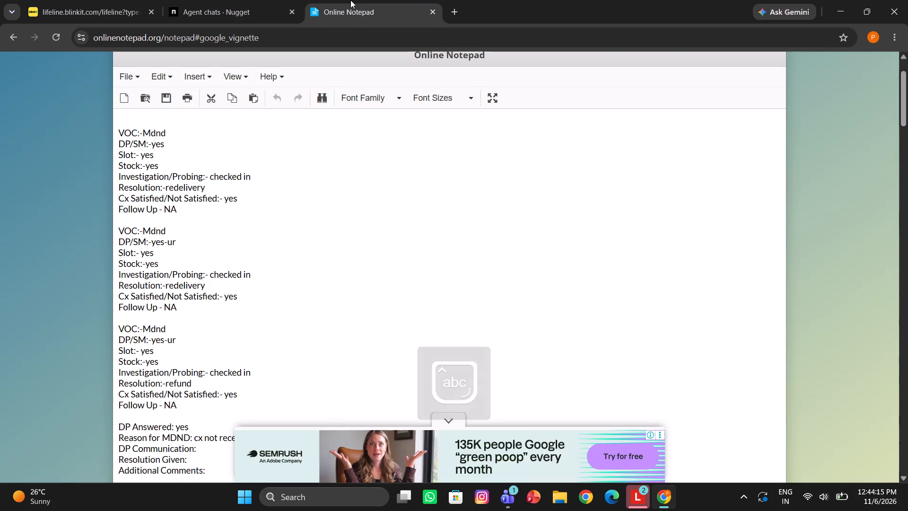
pyautogui.click(534, 165)
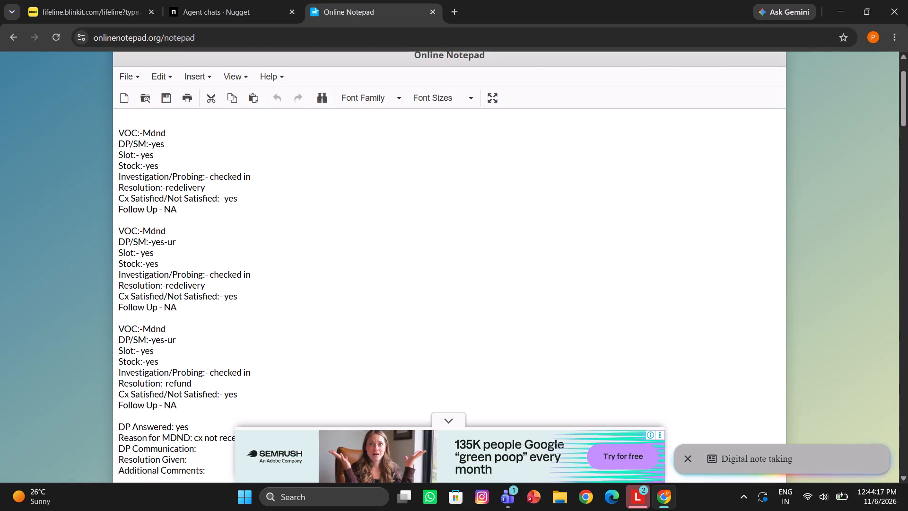
pyautogui.moveTo(182, 215); pyautogui.dragTo(105, 125)
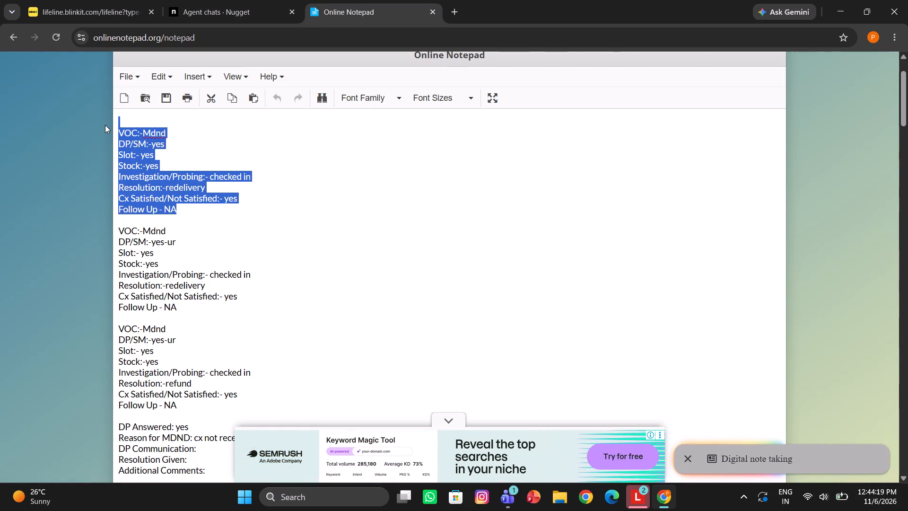
pyautogui.hotkey('ctrl', 'c')
pyautogui.click(206, 0)
pyautogui.scroll(2, 741, 287)
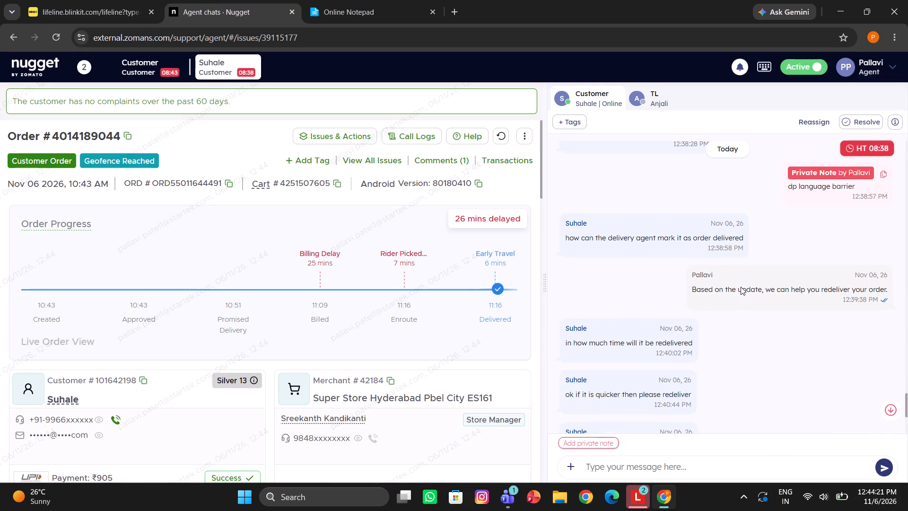
pyautogui.scroll(-2, 741, 287)
pyautogui.scroll(-5, 452, 368)
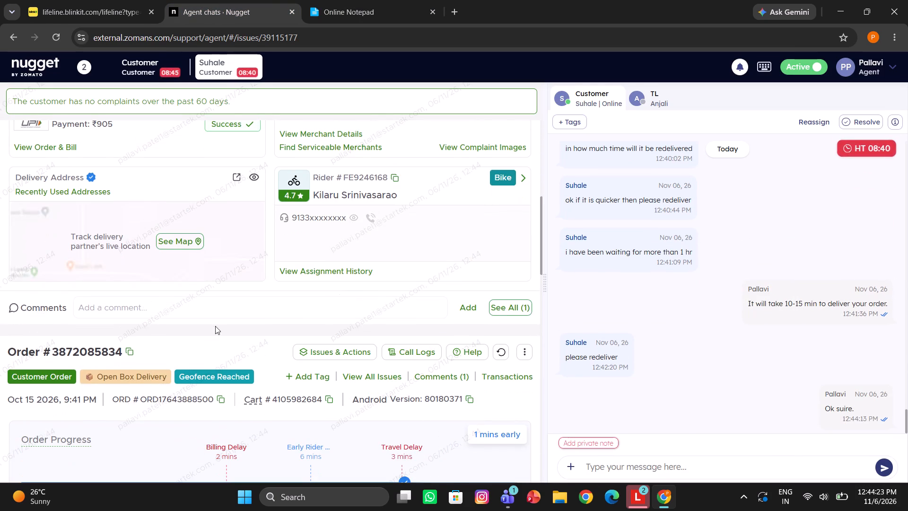
pyautogui.click(174, 306)
pyautogui.hotkey('ctrl', 'v')
pyautogui.press('Return')
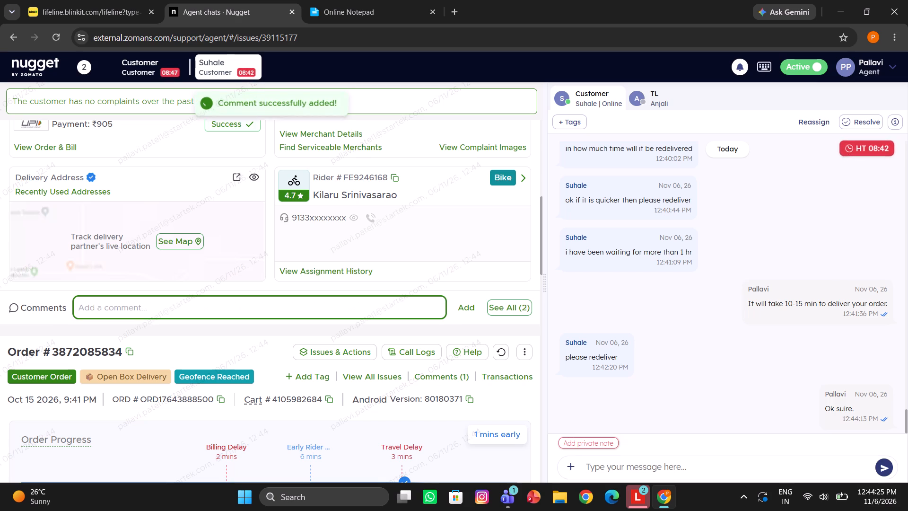
# Copy the note template from DP Answered through Additional Comments in Online Notepad and return to the second customer's chat.
pyautogui.scroll(9, 174, 306)
pyautogui.click(369, 0)
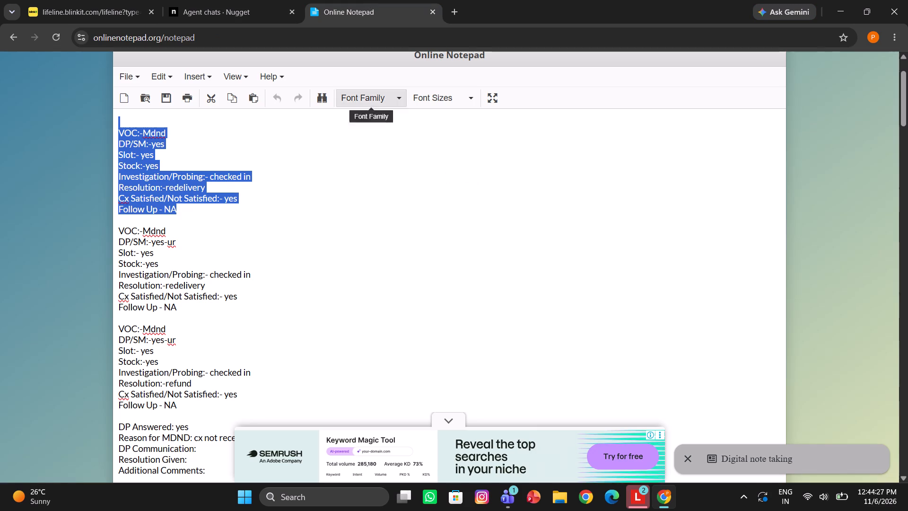
pyautogui.scroll(-3, 293, 259)
pyautogui.moveTo(214, 143); pyautogui.dragTo(73, 107)
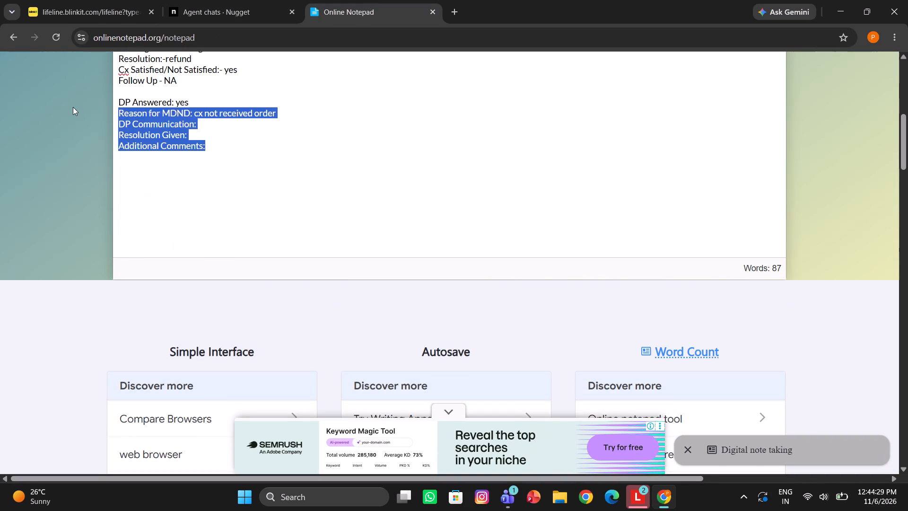
pyautogui.moveTo(73, 107); pyautogui.dragTo(72, 104)
pyautogui.hotkey('ctrl', 'c')
pyautogui.moveTo(255, 0); pyautogui.dragTo(669, 155)
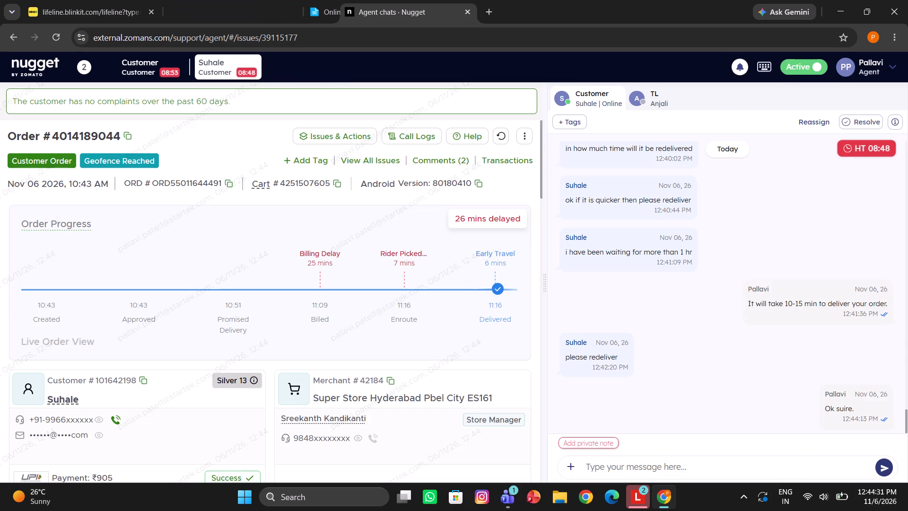
pyautogui.moveTo(669, 155); pyautogui.dragTo(465, 0)
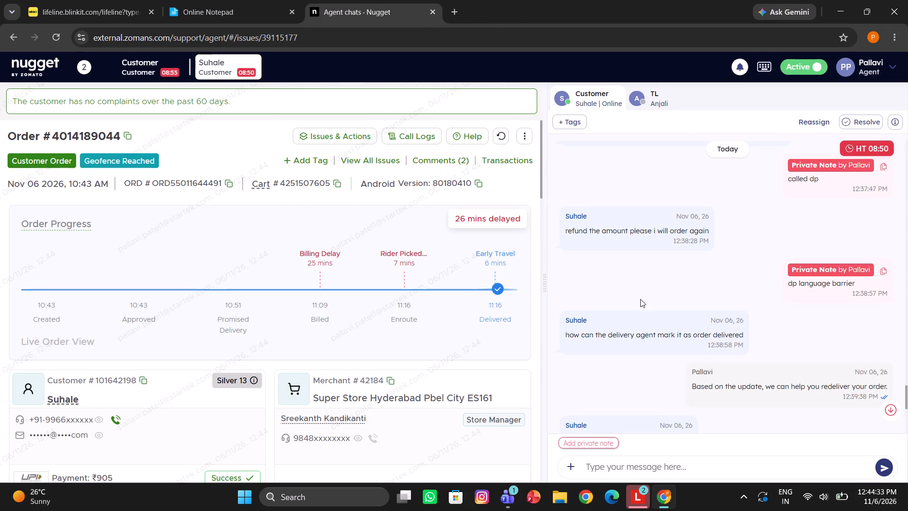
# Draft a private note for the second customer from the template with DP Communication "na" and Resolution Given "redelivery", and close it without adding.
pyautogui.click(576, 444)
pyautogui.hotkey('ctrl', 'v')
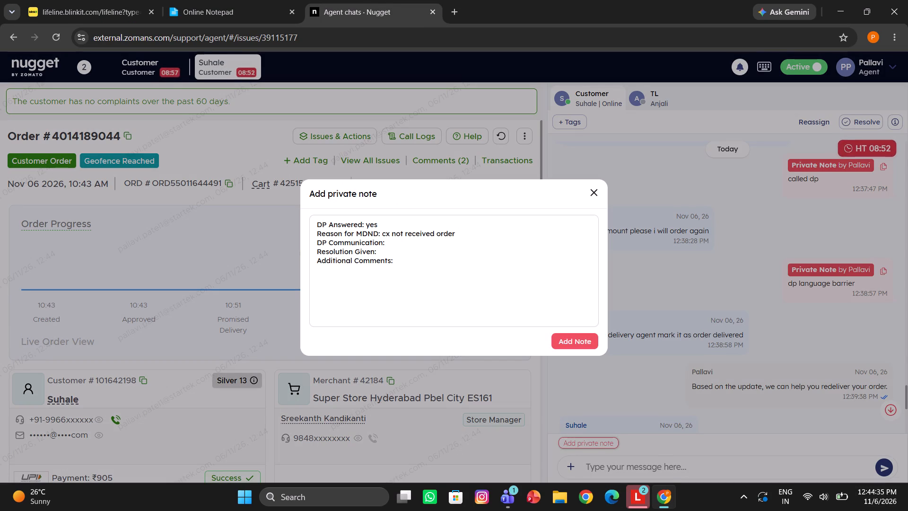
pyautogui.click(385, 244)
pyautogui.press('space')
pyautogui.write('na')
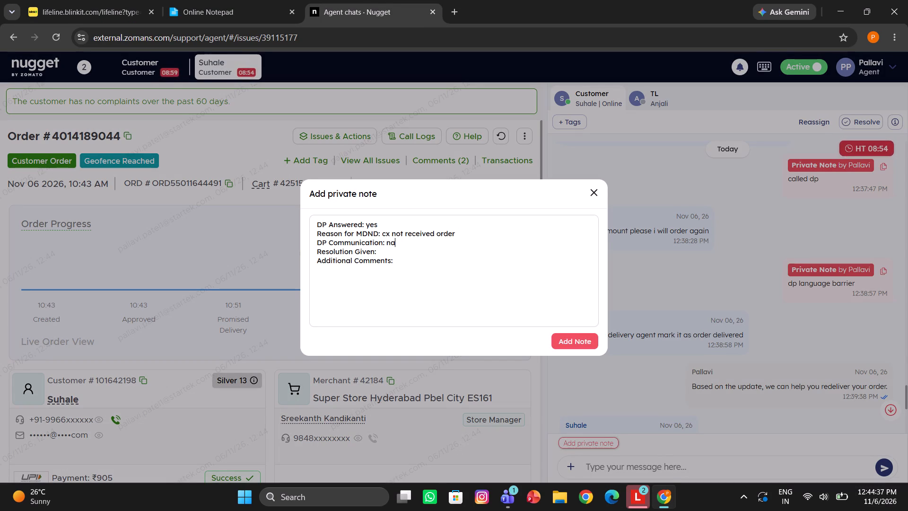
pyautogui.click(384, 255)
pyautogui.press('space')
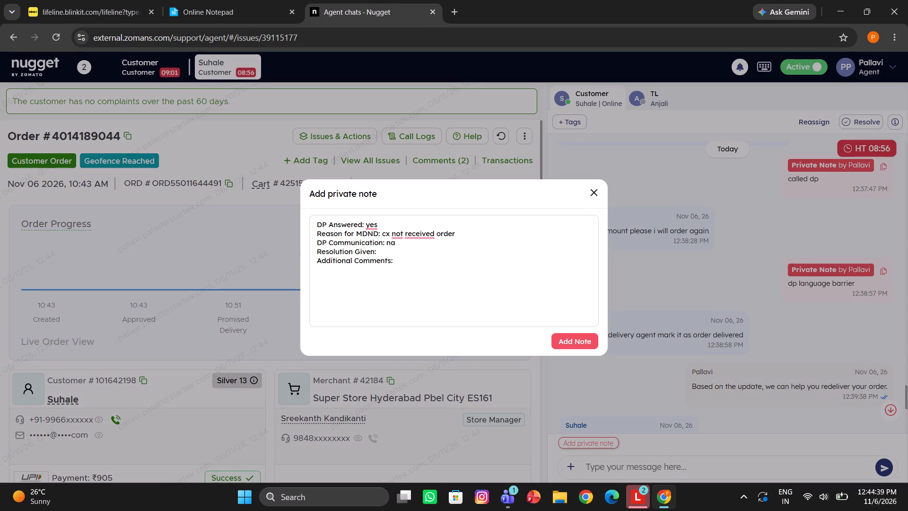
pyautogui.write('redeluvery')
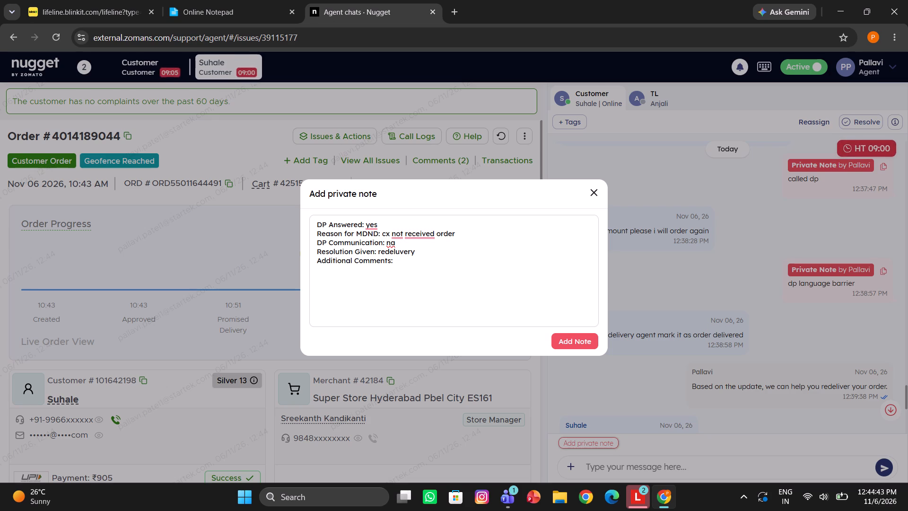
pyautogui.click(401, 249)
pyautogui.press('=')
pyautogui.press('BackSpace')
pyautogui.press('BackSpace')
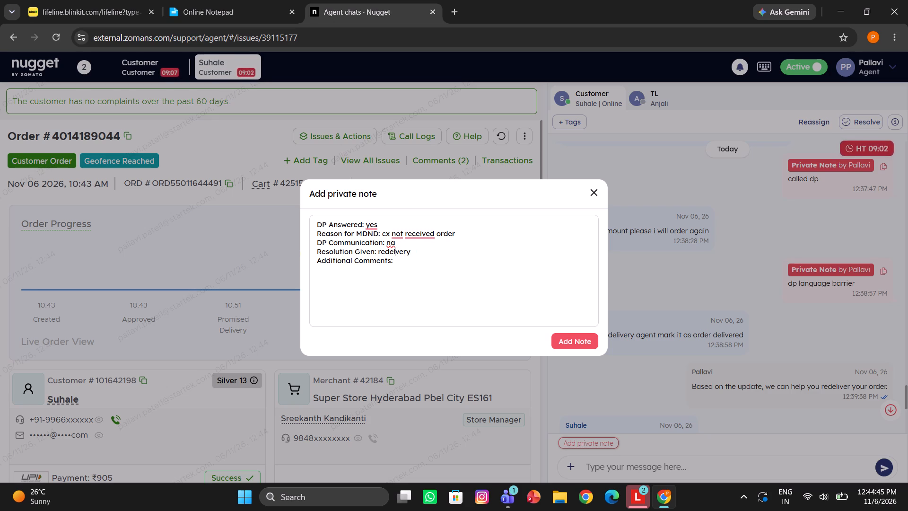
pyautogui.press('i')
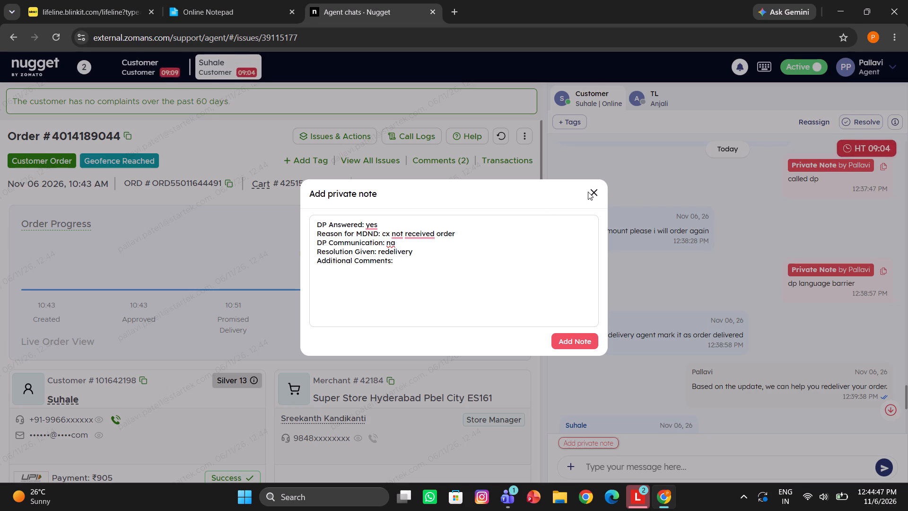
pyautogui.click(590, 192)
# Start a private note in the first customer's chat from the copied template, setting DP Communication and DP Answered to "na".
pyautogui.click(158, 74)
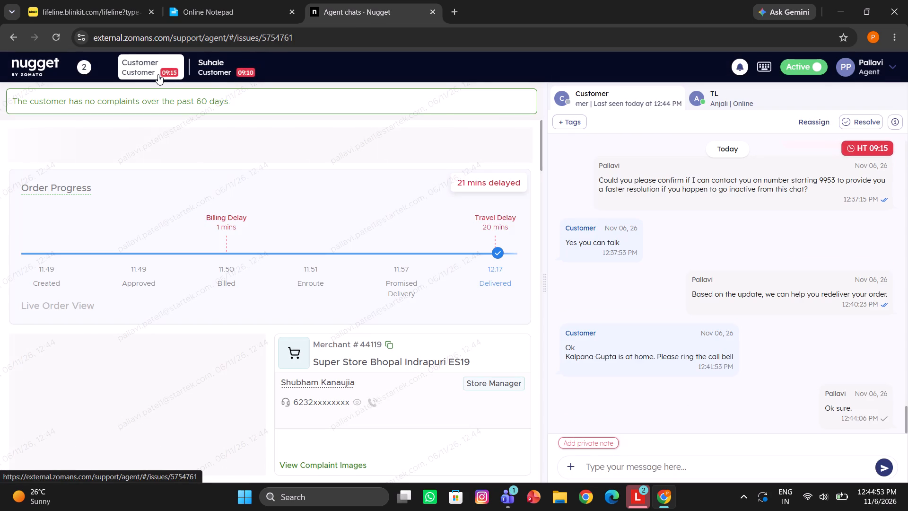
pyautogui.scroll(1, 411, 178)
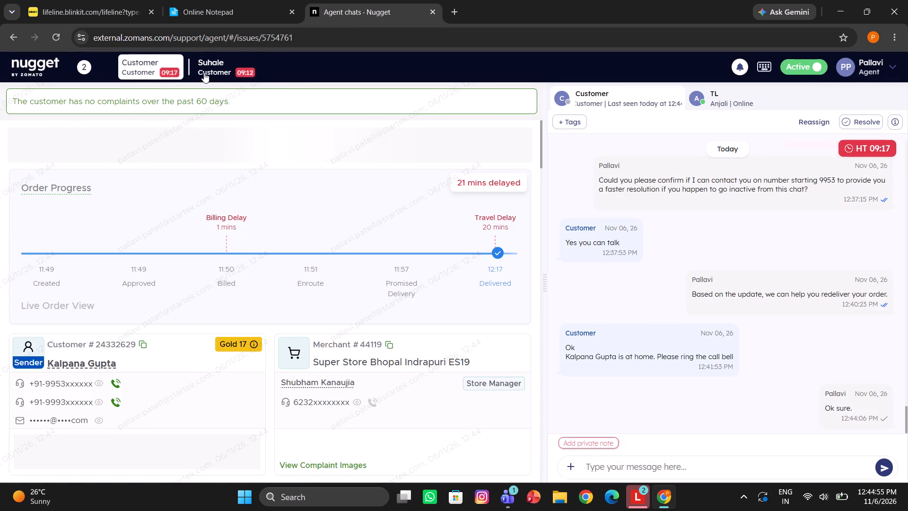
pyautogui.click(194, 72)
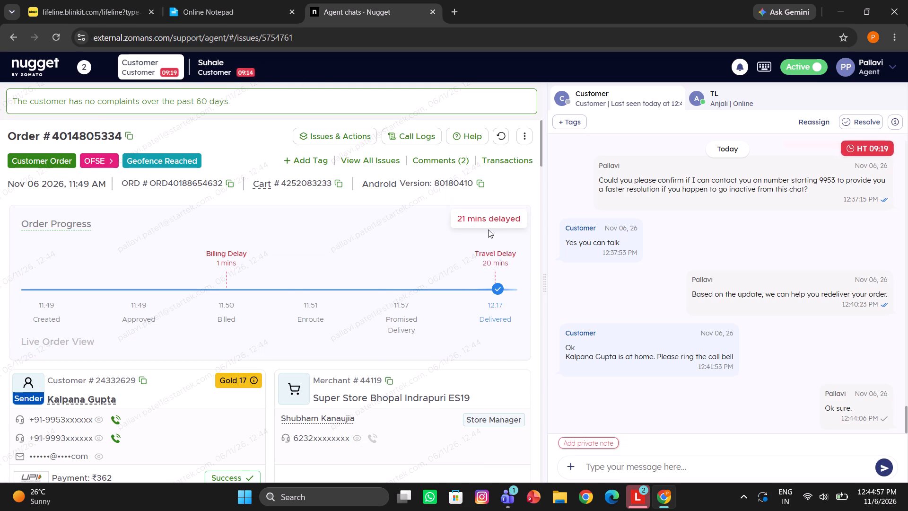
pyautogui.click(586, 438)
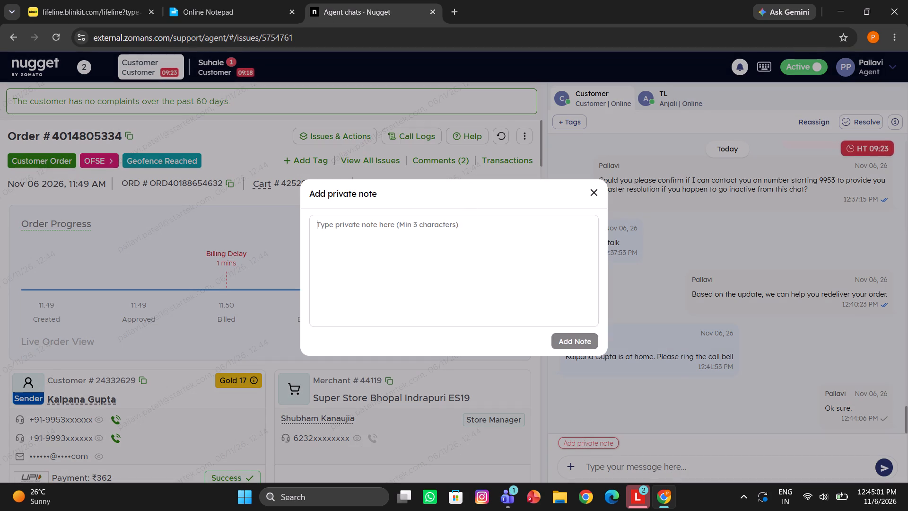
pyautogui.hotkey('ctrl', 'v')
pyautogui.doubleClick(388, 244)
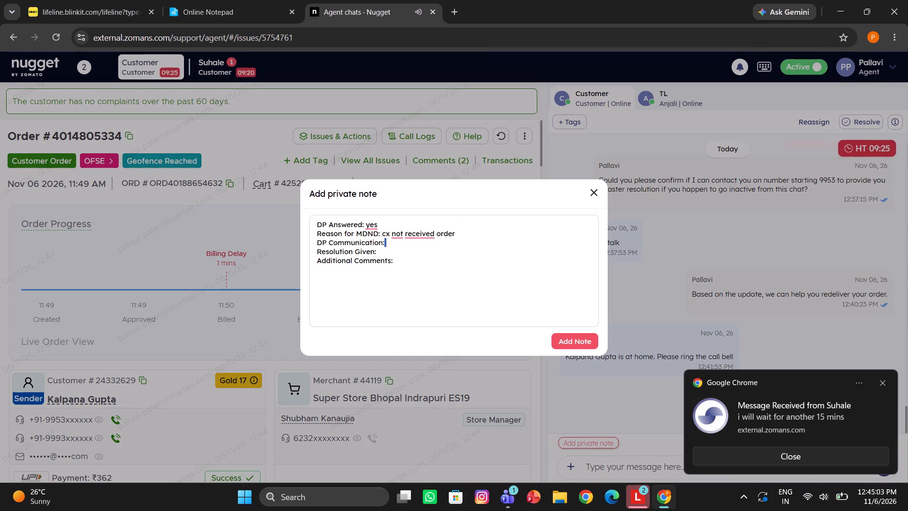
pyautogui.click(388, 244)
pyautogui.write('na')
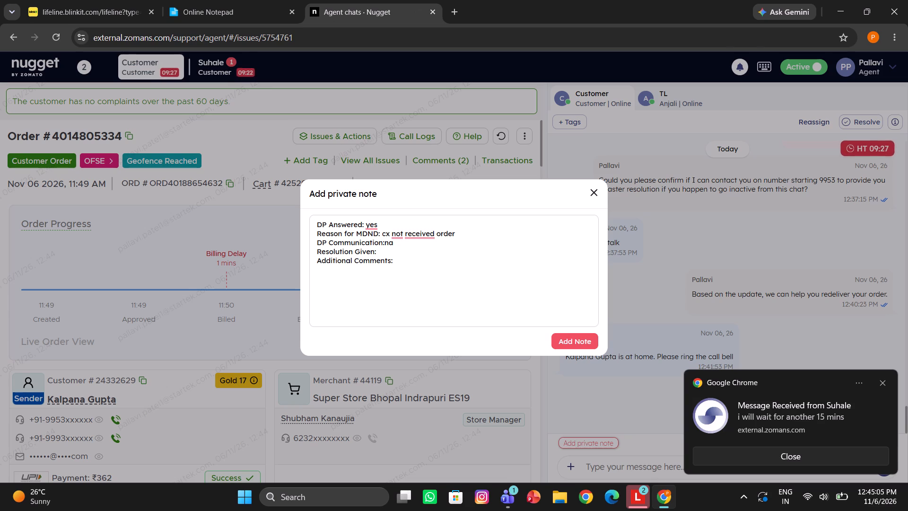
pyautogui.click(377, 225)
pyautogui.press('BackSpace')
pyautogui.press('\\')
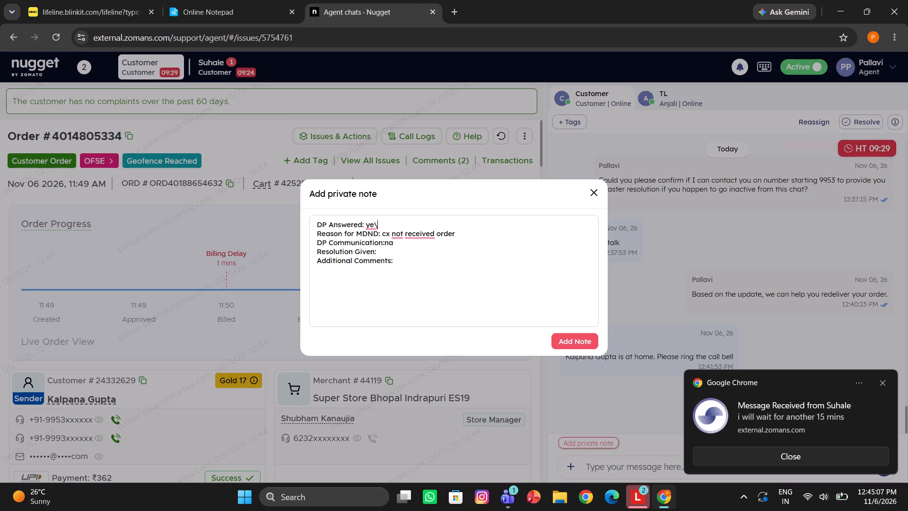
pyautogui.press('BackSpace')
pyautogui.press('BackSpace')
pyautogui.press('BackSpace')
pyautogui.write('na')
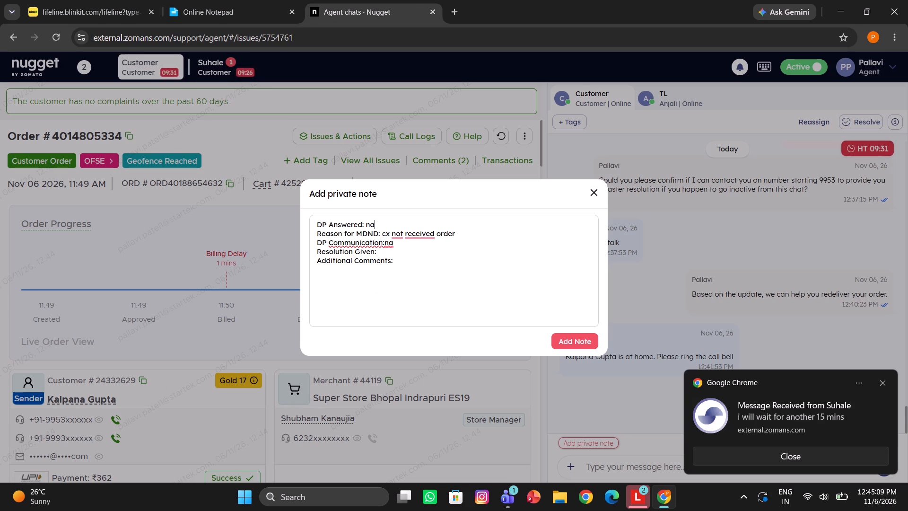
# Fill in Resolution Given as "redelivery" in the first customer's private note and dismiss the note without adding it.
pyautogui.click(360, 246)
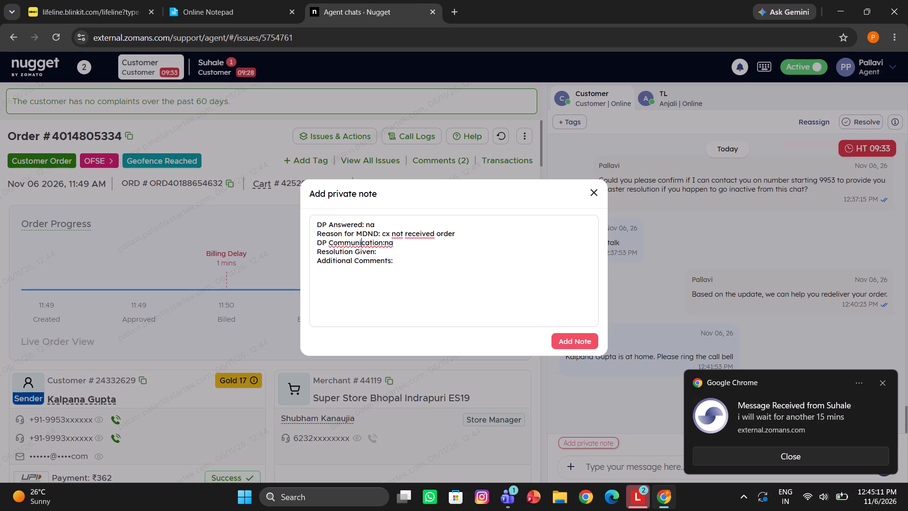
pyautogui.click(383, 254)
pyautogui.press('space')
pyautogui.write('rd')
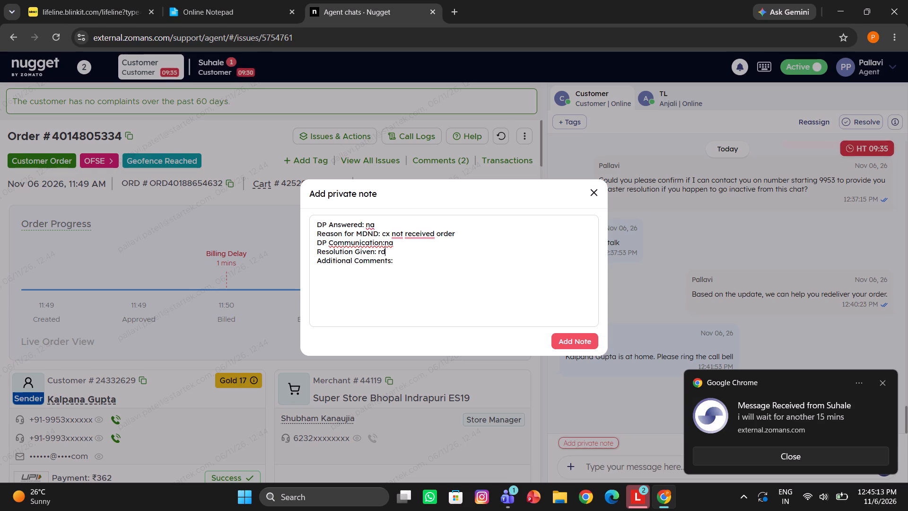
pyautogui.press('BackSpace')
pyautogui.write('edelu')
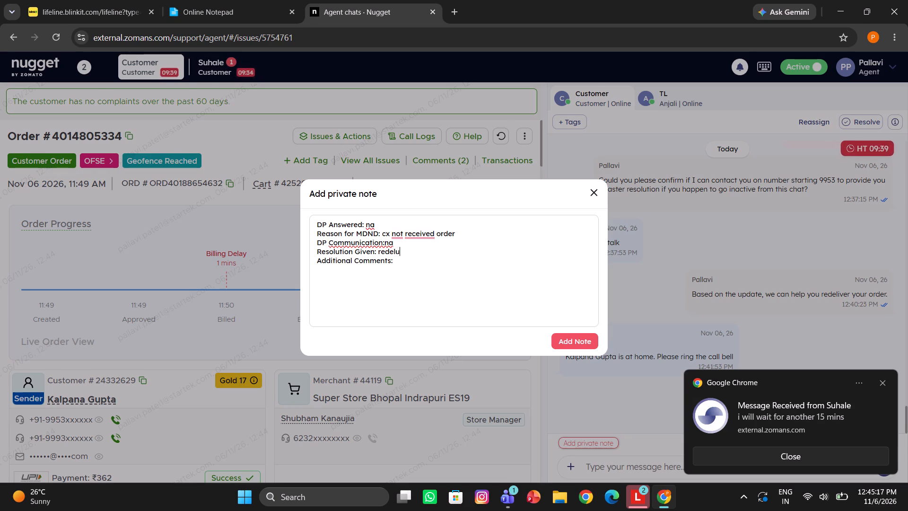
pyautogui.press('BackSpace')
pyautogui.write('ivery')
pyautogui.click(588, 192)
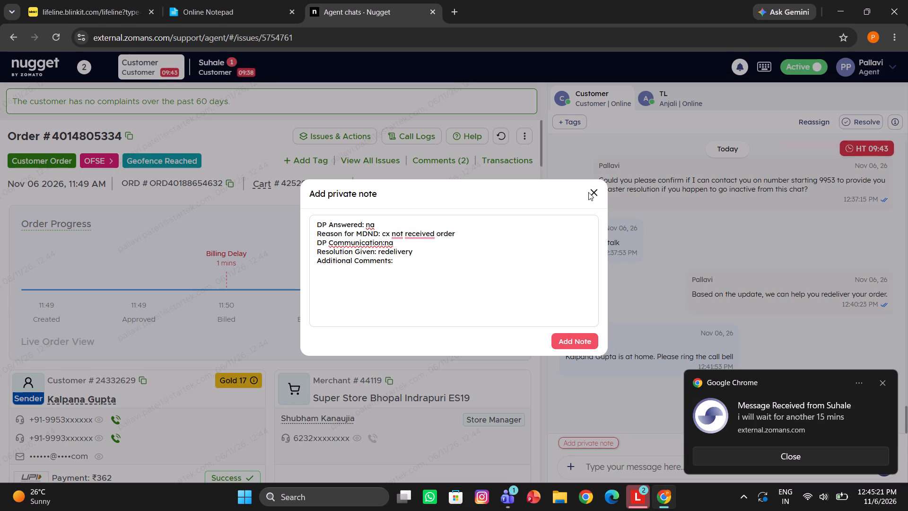
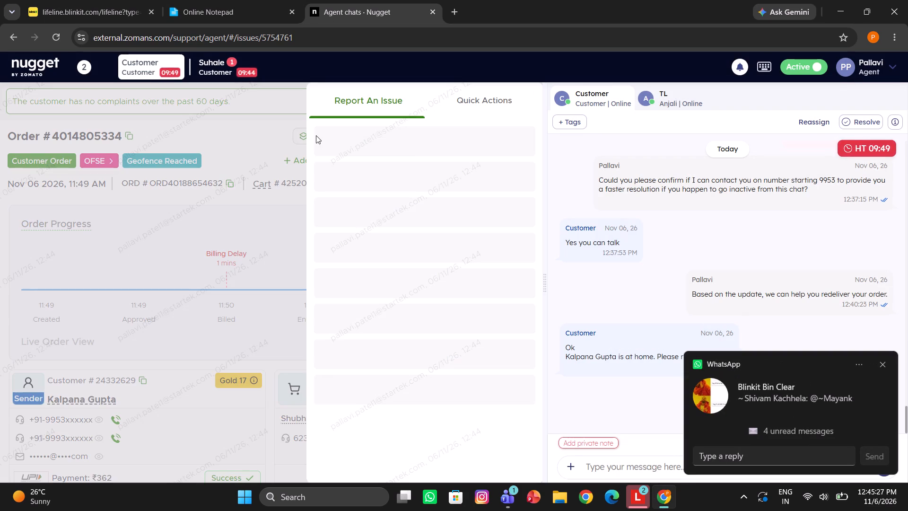
# Report the first customer's order under "Order not Delivered" with Replacement as the source and resolve it.
pyautogui.click(405, 143)
pyautogui.write('ord')
pyautogui.click(401, 170)
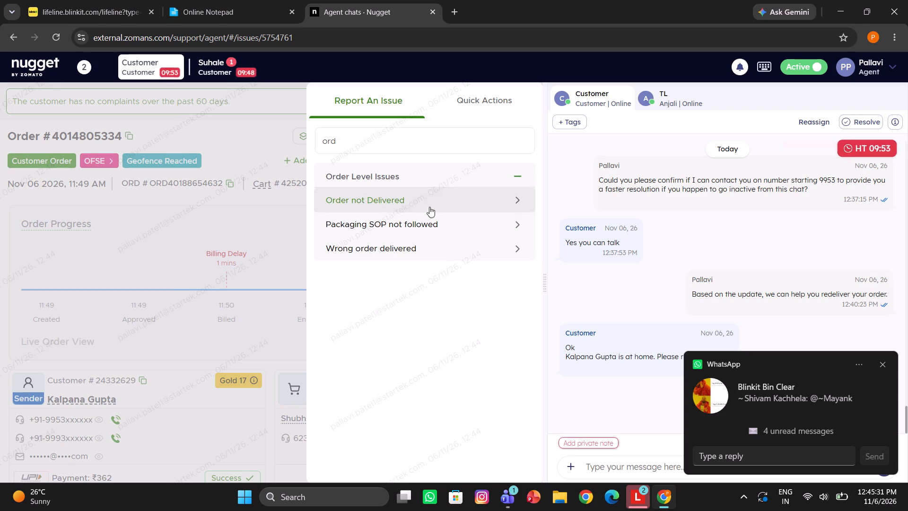
pyautogui.click(399, 194)
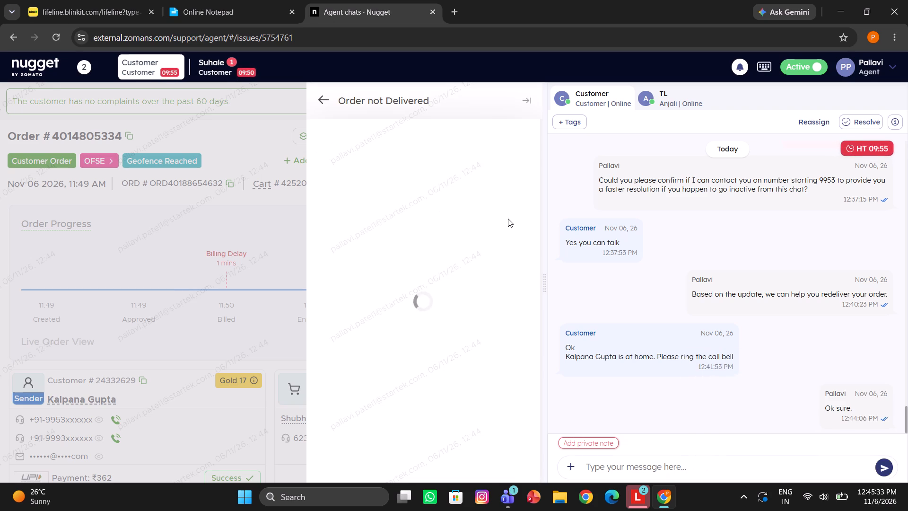
pyautogui.click(390, 200)
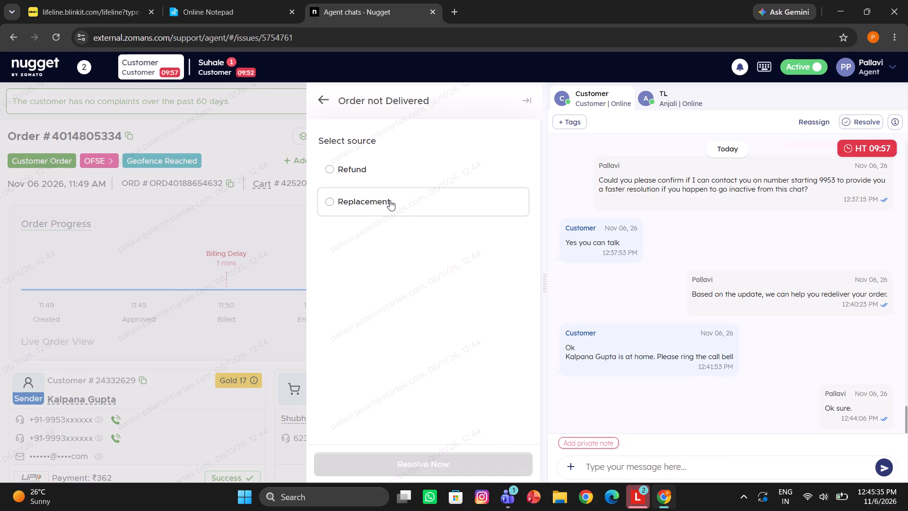
pyautogui.click(351, 457)
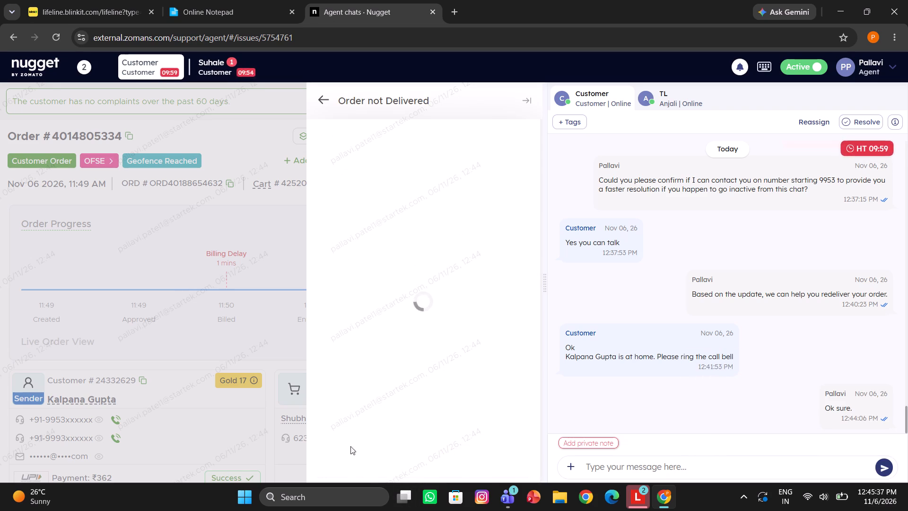
# Send the first customer the prepared acknowledgement "I understand that your order did not reach you" from the replacement summary.
pyautogui.click(518, 363)
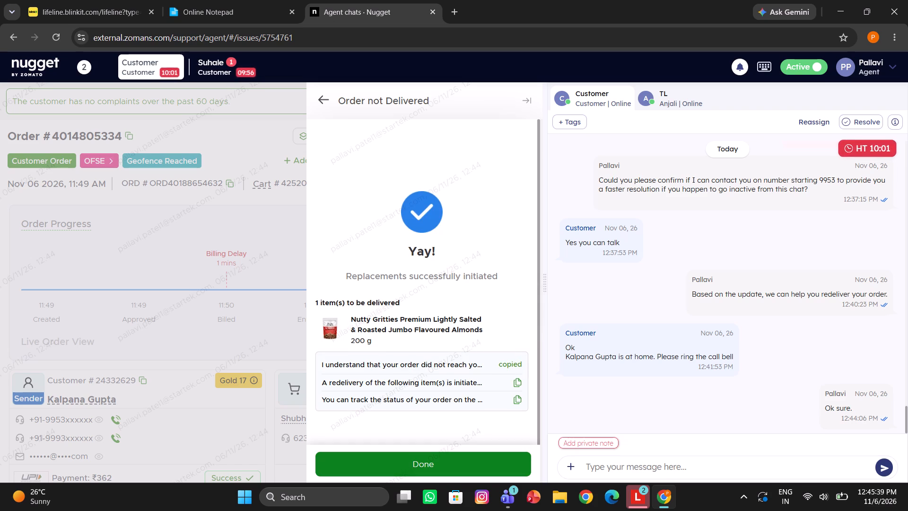
pyautogui.click(621, 467)
pyautogui.hotkey('ctrl', 'v')
pyautogui.press('Left')
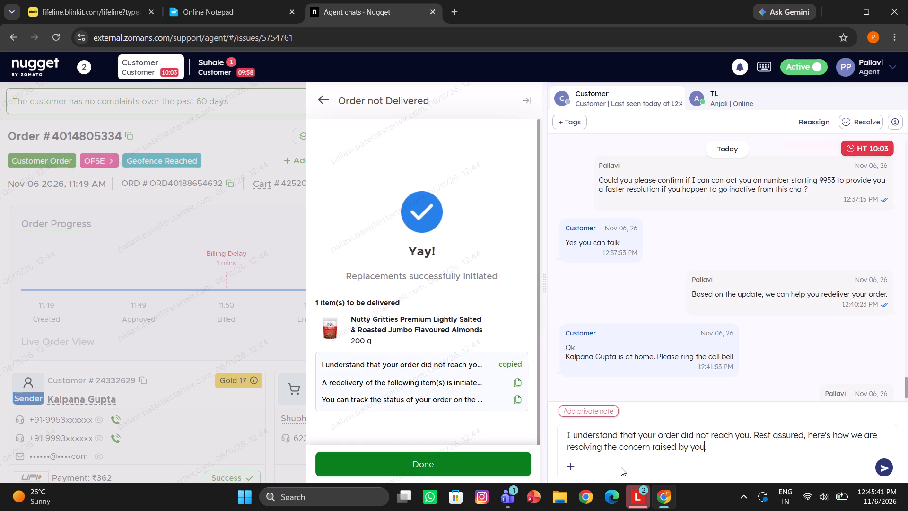
pyautogui.click(652, 439)
pyautogui.press('Return')
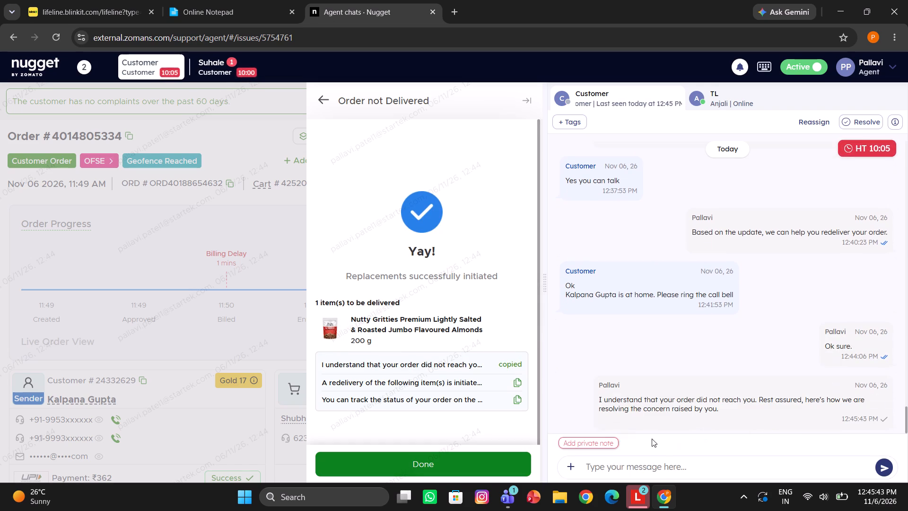
# Send the first customer the prepared redelivery and order-tracking messages from the replacement summary, and finish the issue report.
pyautogui.click(518, 378)
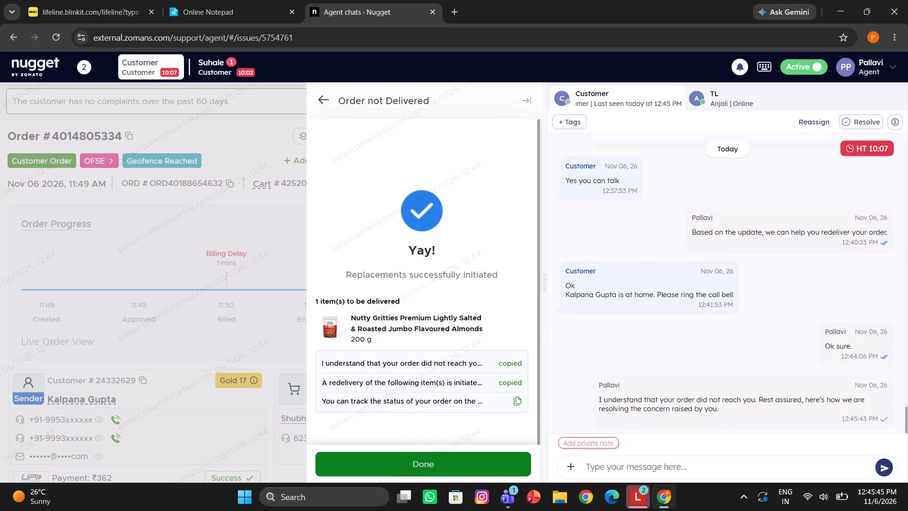
pyautogui.click(610, 471)
pyautogui.hotkey('ctrl', 'v')
pyautogui.press('Return')
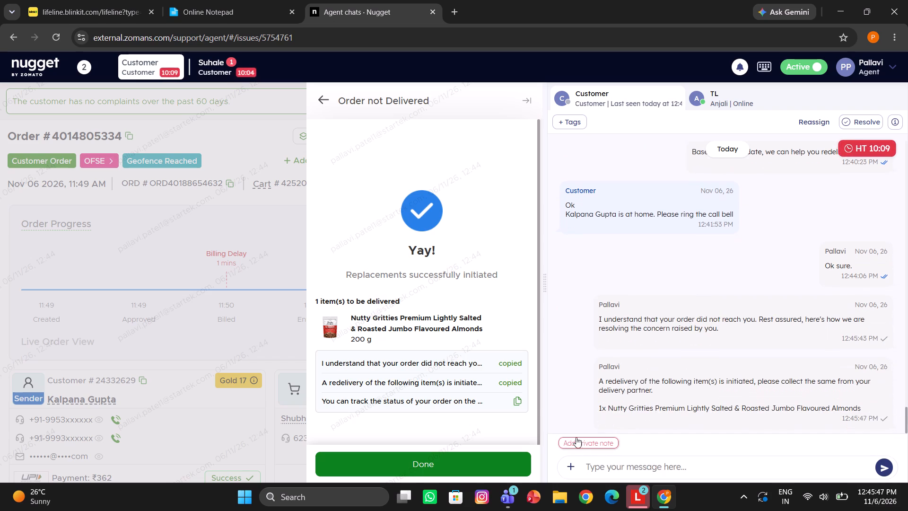
pyautogui.click(513, 399)
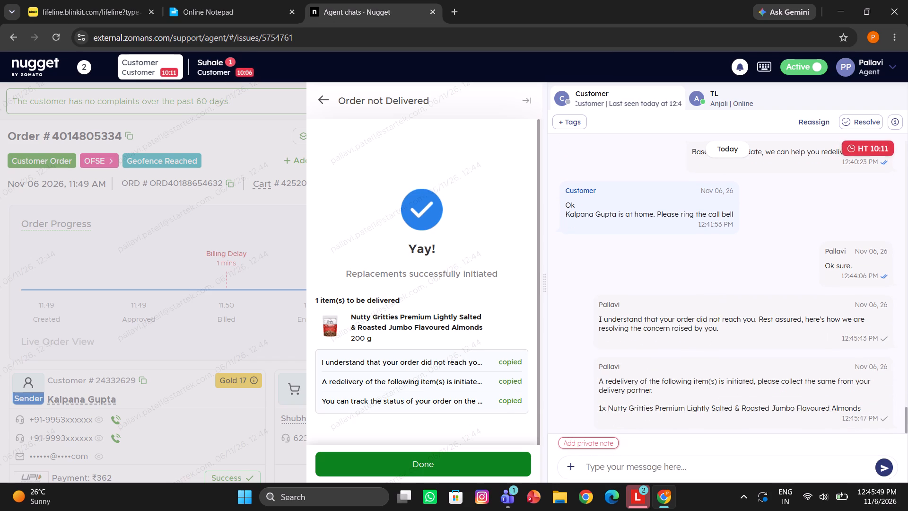
pyautogui.click(616, 458)
pyautogui.hotkey('ctrl', 'v')
pyautogui.press('Return')
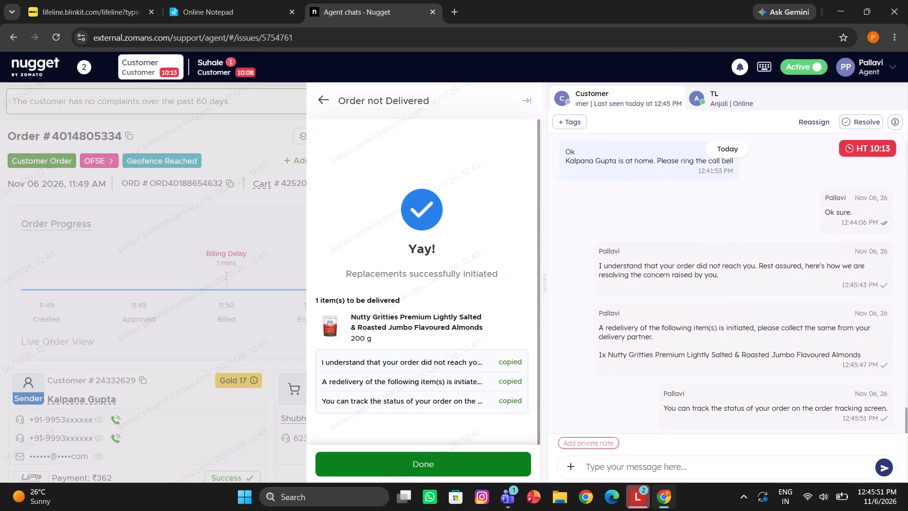
pyautogui.click(445, 463)
pyautogui.click(240, 361)
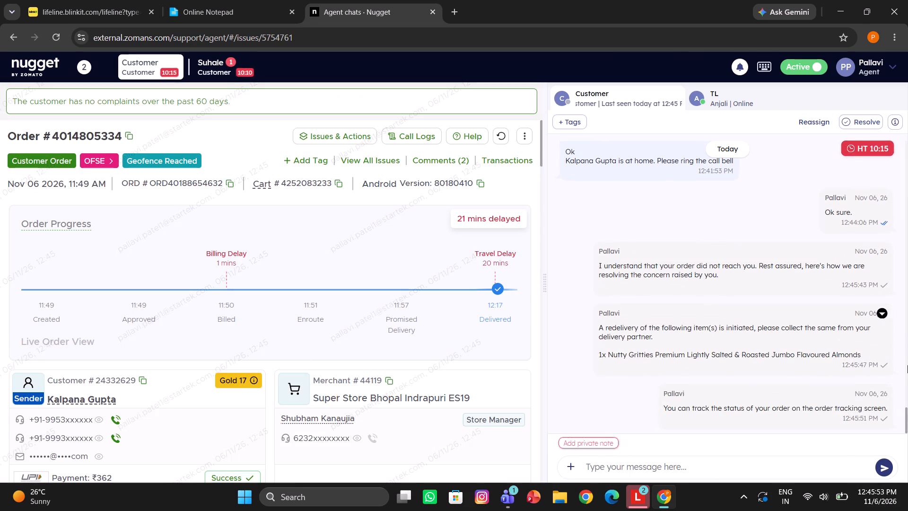
pyautogui.scroll(-2, 907, 365)
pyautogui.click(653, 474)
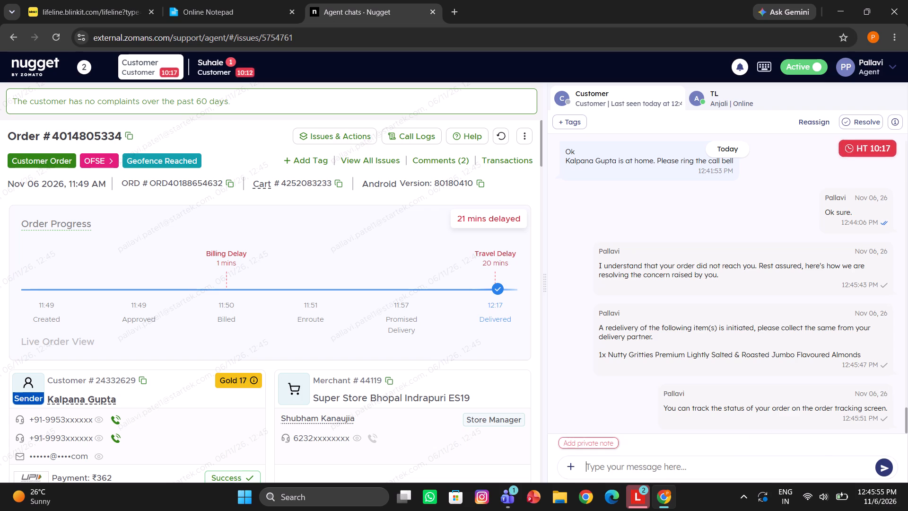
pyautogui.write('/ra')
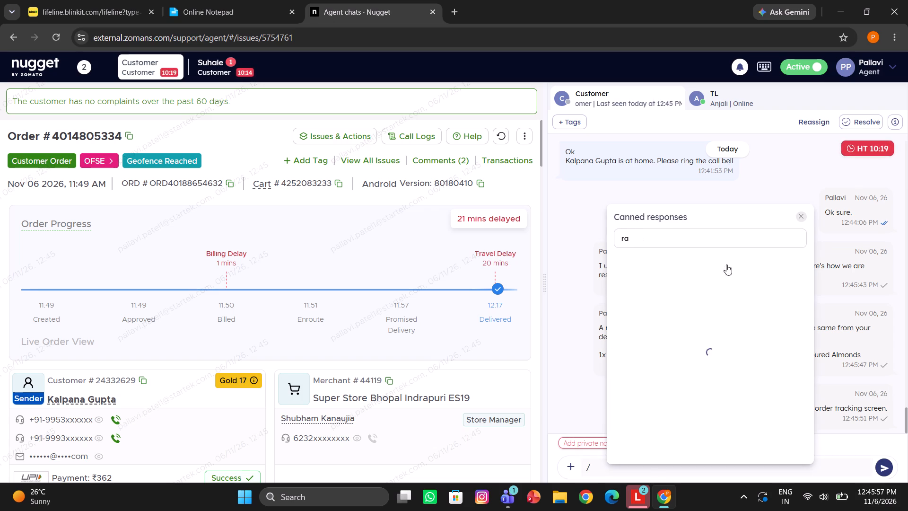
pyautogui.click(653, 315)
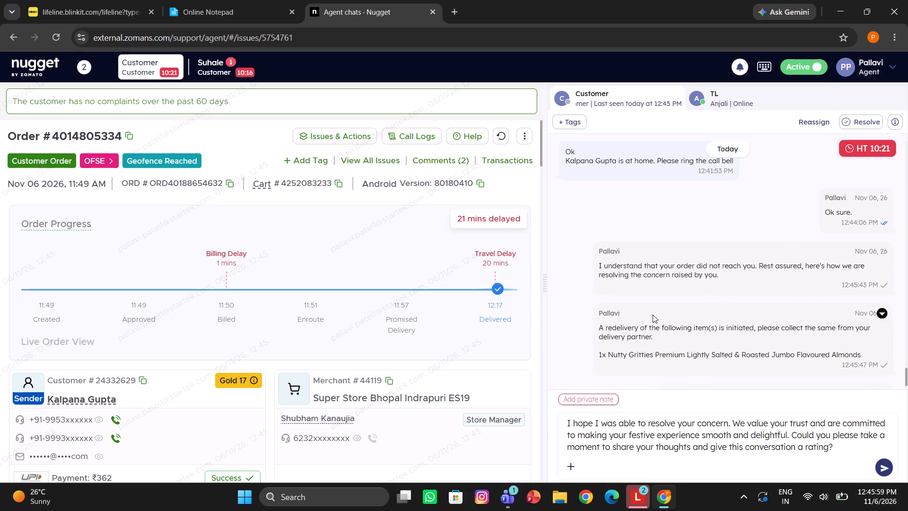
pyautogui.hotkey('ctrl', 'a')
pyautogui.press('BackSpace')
# Send the first customer the canned response "Is there anything else I may help you with?", found by searching "fur".
pyautogui.click(653, 315)
pyautogui.write('/fur')
pyautogui.click(590, 469)
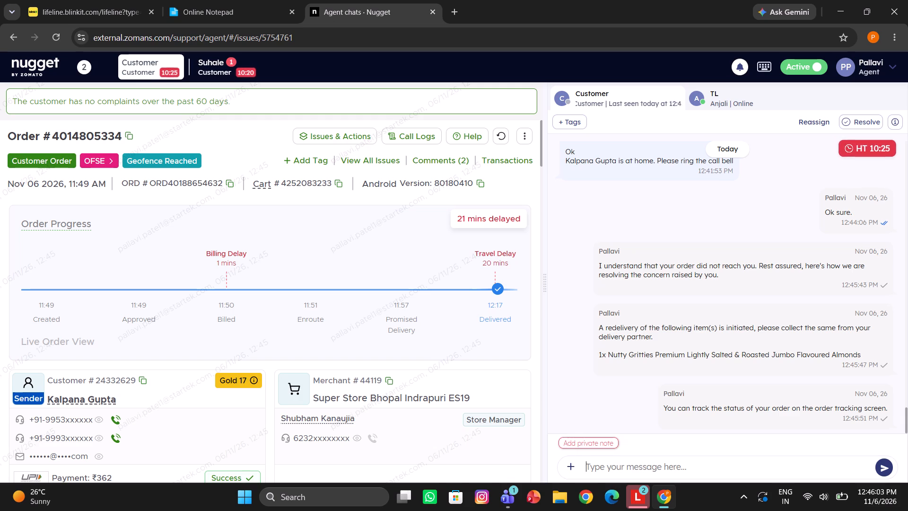
pyautogui.write('/fur')
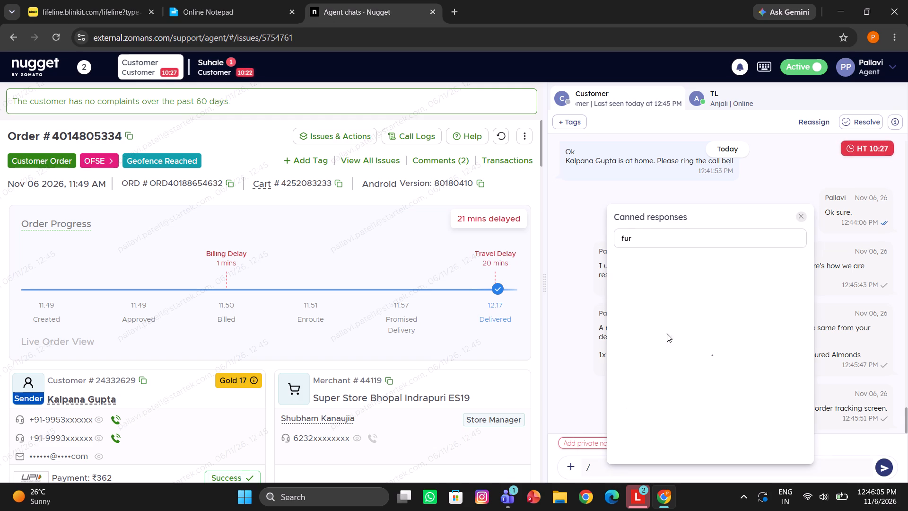
pyautogui.click(647, 260)
pyautogui.press('Return')
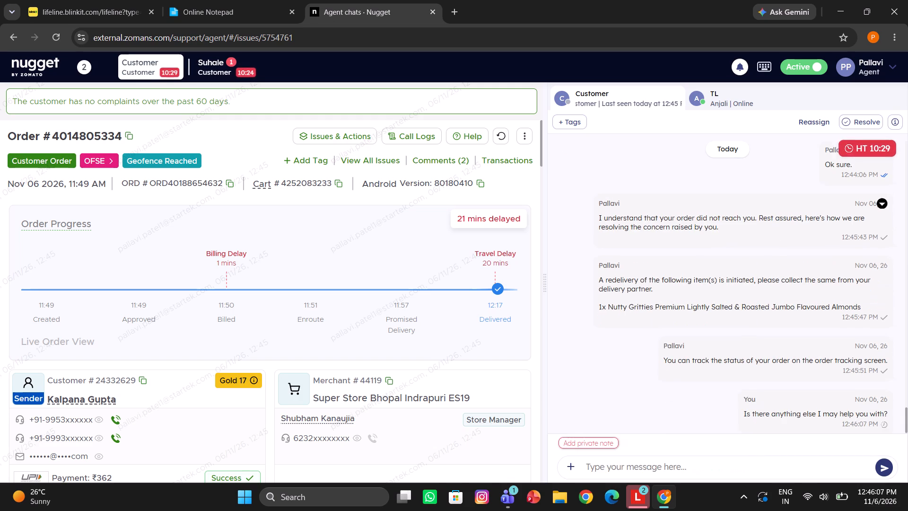
# Insert the "/Rate us/Rating" canned response as a draft message in the first customer's chat.
pyautogui.write('/ra')
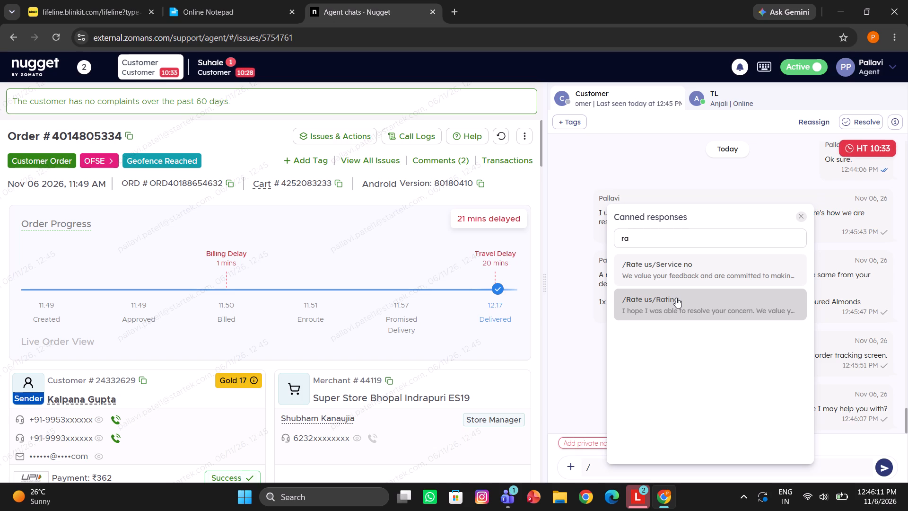
pyautogui.click(662, 302)
pyautogui.scroll(-5, 662, 302)
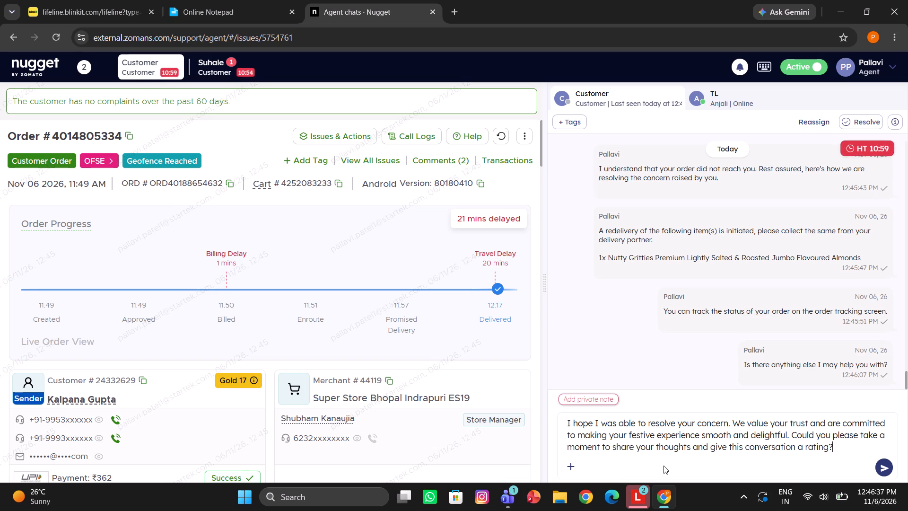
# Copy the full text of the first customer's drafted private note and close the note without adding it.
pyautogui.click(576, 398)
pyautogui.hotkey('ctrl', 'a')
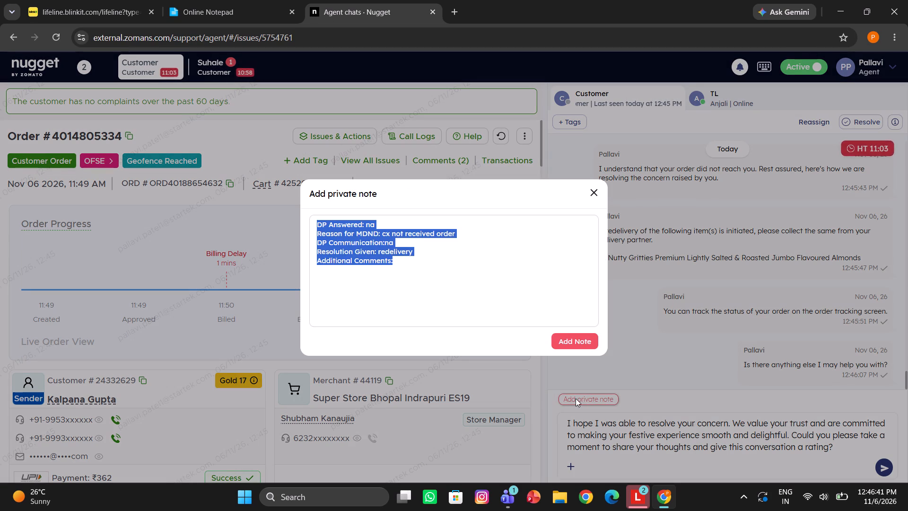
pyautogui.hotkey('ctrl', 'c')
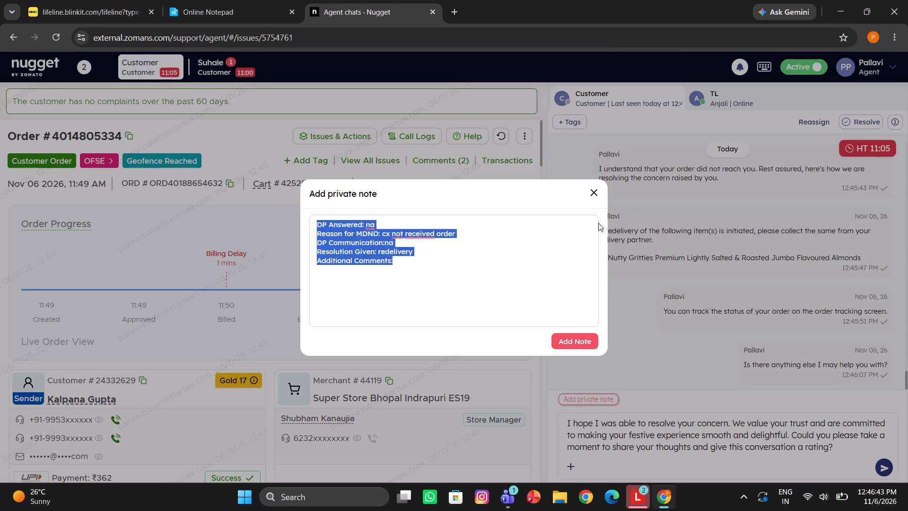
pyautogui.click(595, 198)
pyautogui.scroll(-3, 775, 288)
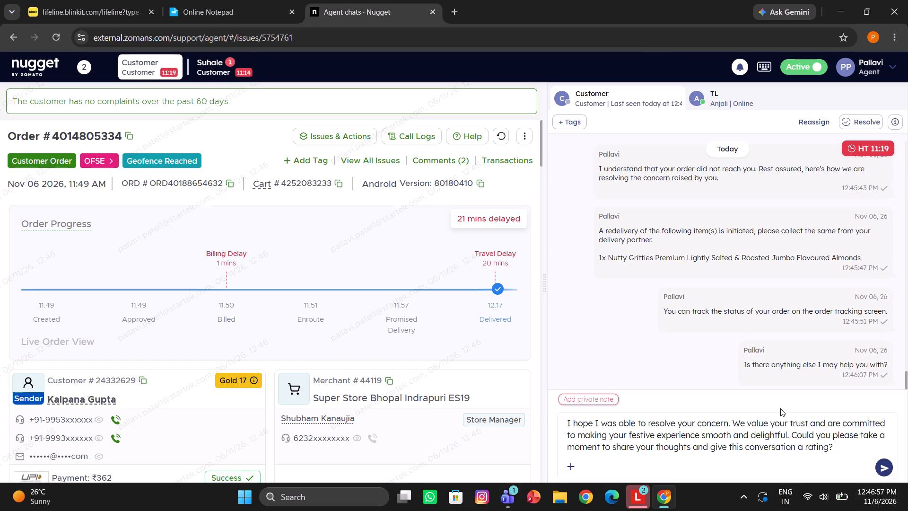
# Send the drafted rating request to the first customer and add the drafted private note to the chat.
pyautogui.click(768, 417)
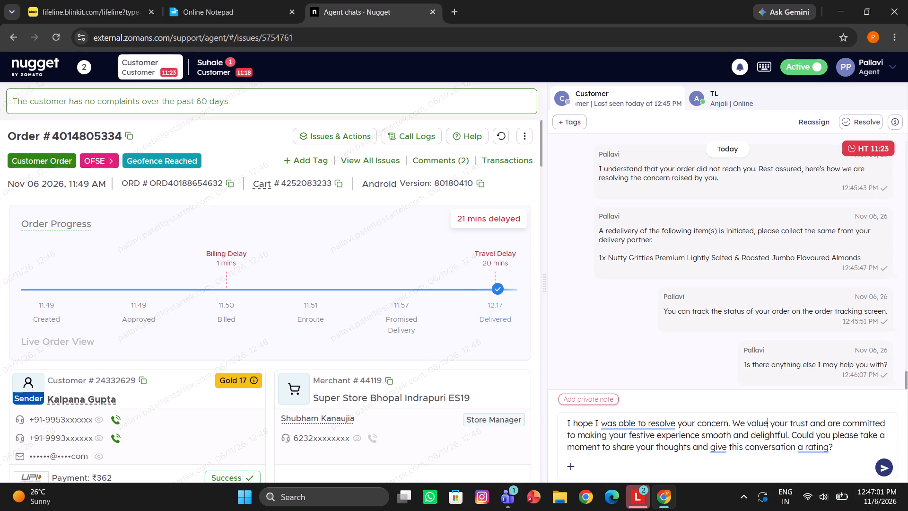
pyautogui.press('Return')
pyautogui.click(591, 443)
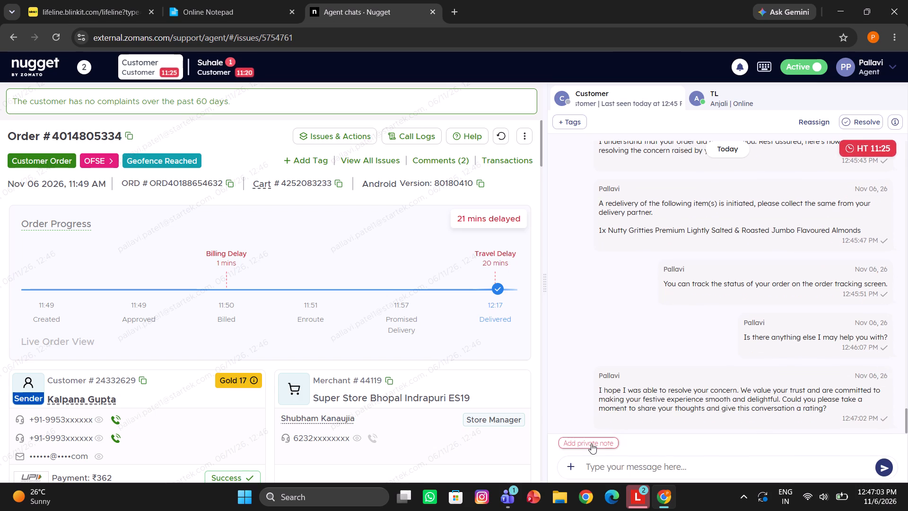
pyautogui.click(561, 333)
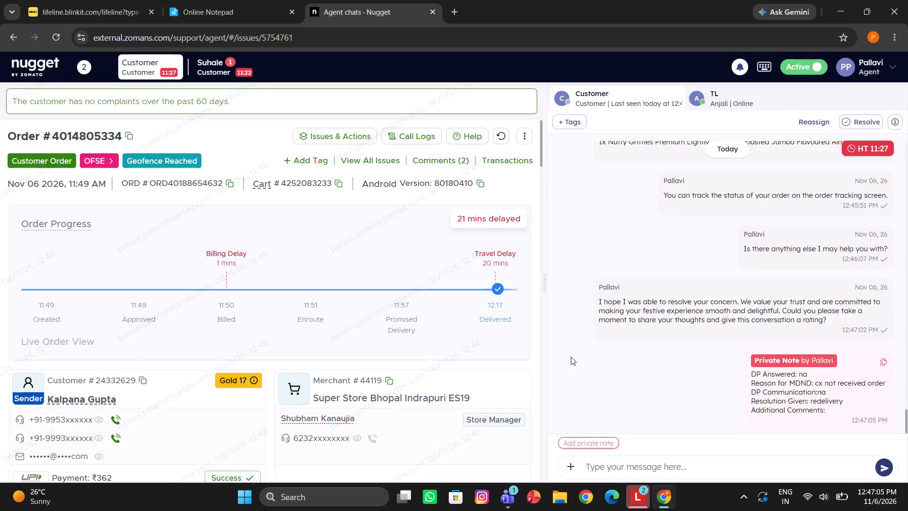
# Insert the "/Closing" canned response as a draft message in the first customer's chat, searching for "clo".
pyautogui.click(598, 457)
pyautogui.click(596, 460)
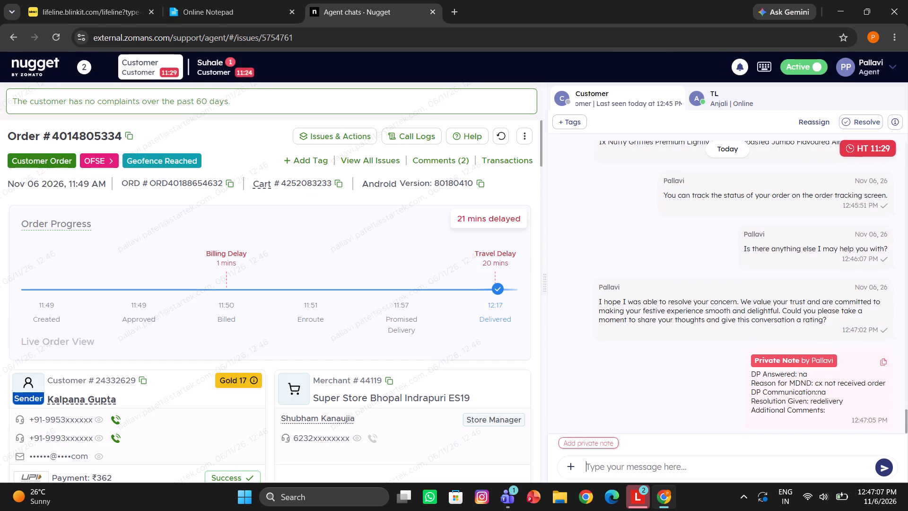
pyautogui.write('/clo')
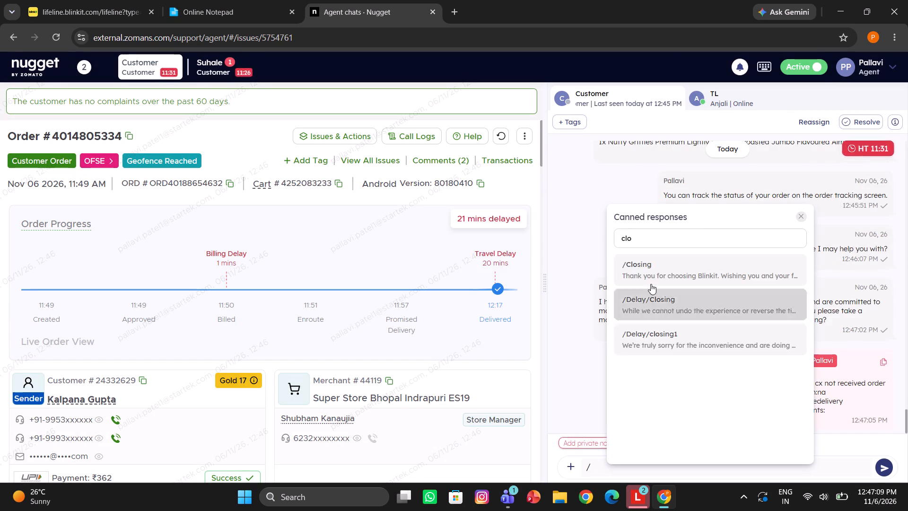
pyautogui.click(646, 269)
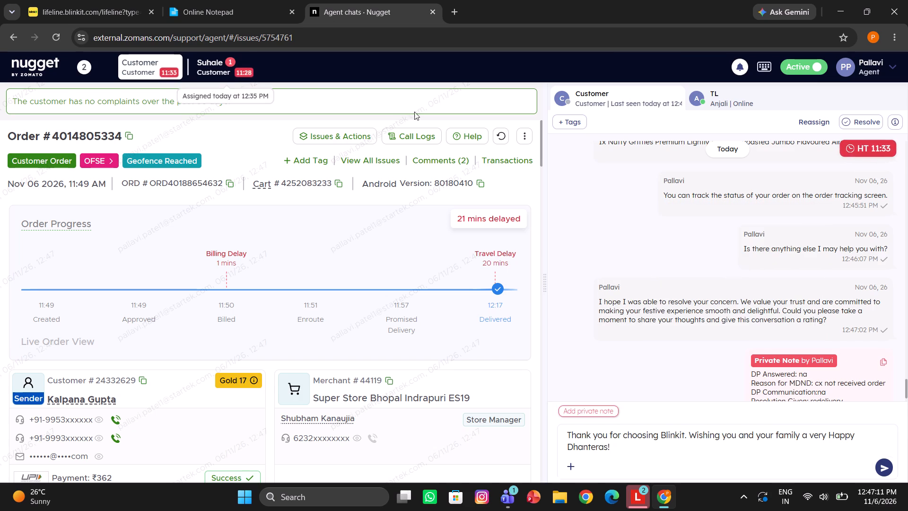
# Copy the posted private note's text in the first customer's chat, from DP Answered through Additional Comments.
pyautogui.scroll(-2, 768, 367)
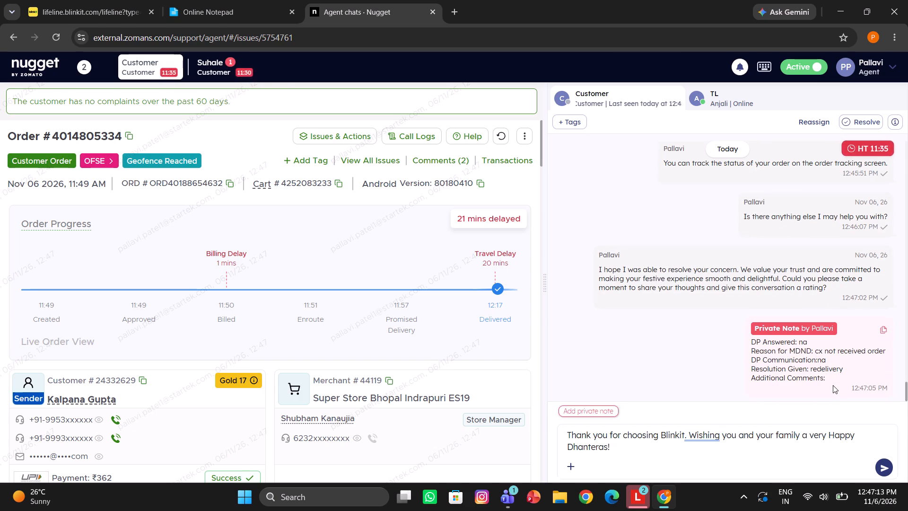
pyautogui.moveTo(830, 380); pyautogui.dragTo(742, 338)
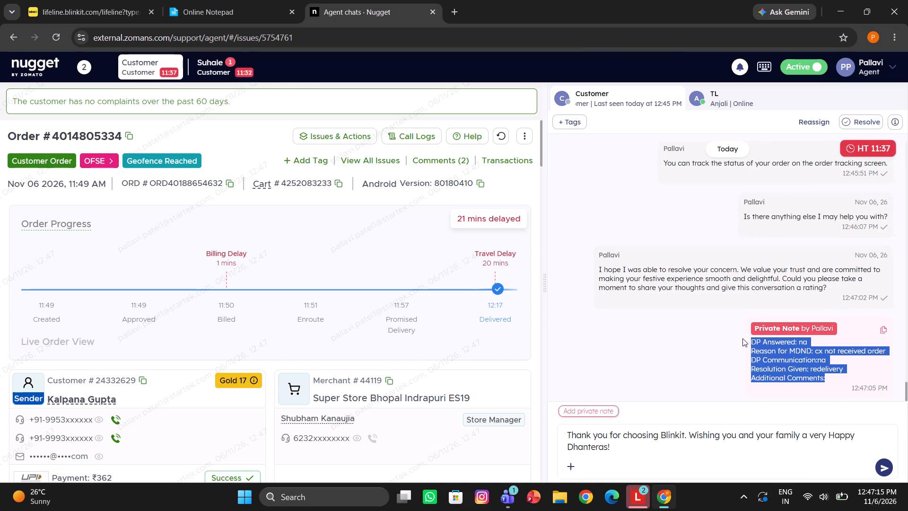
pyautogui.moveTo(742, 338); pyautogui.dragTo(742, 338)
pyautogui.hotkey('ctrl', 'c')
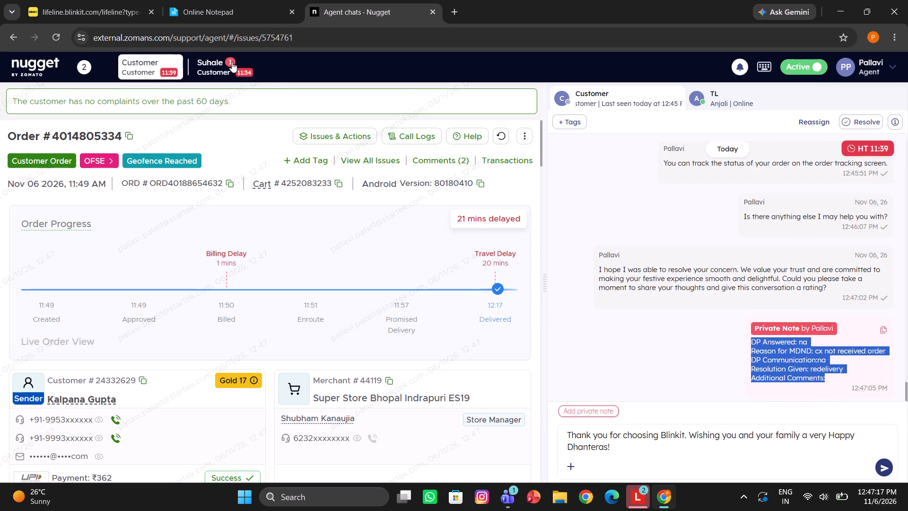
# In the second customer's chat, search issues for "ord", report Order not Delivered under Order Level Issues, and resolve it with Replacement.
pyautogui.click(231, 62)
pyautogui.scroll(-4, 829, 293)
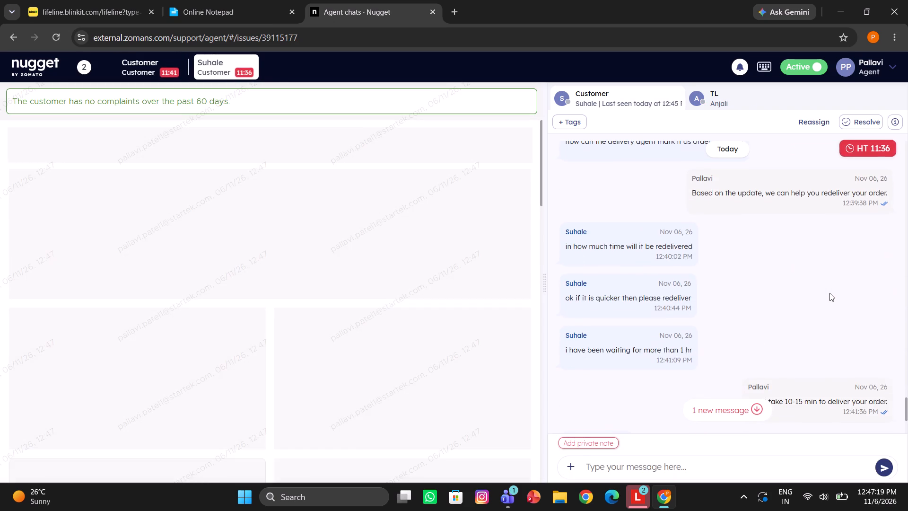
pyautogui.scroll(-2, 829, 293)
pyautogui.scroll(-5, 775, 276)
pyautogui.scroll(-5, 676, 394)
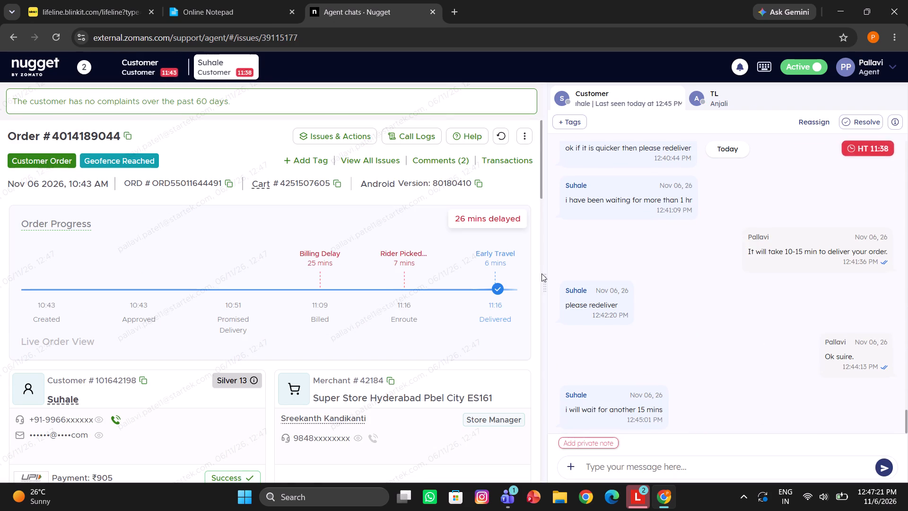
pyautogui.click(311, 132)
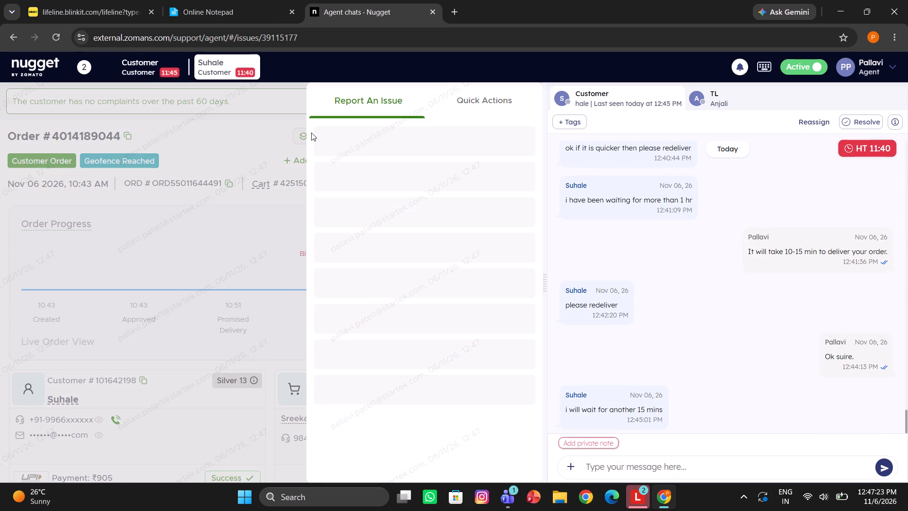
pyautogui.click(371, 144)
pyautogui.write('ord')
pyautogui.click(366, 177)
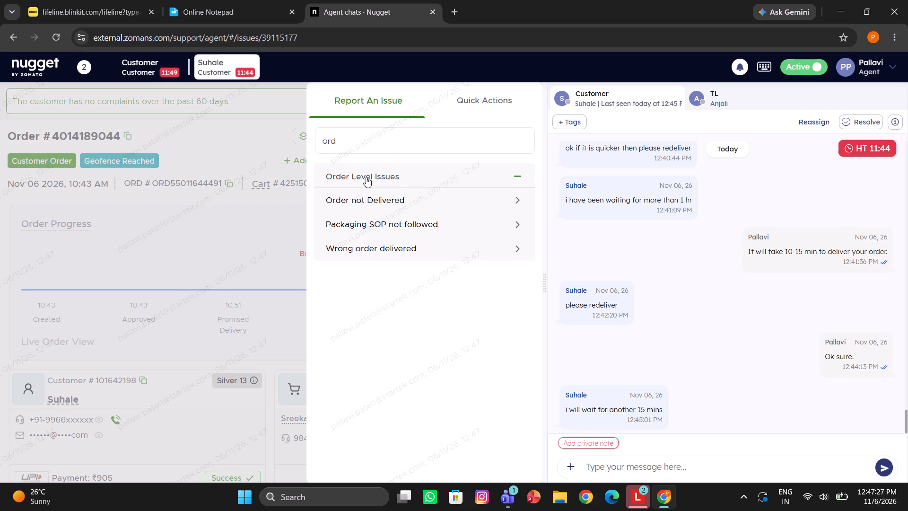
pyautogui.click(387, 207)
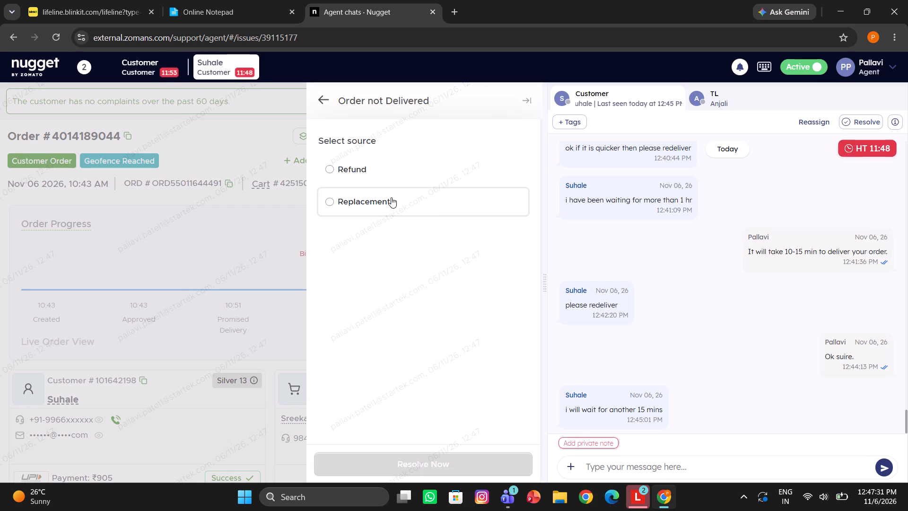
pyautogui.click(388, 199)
pyautogui.click(375, 453)
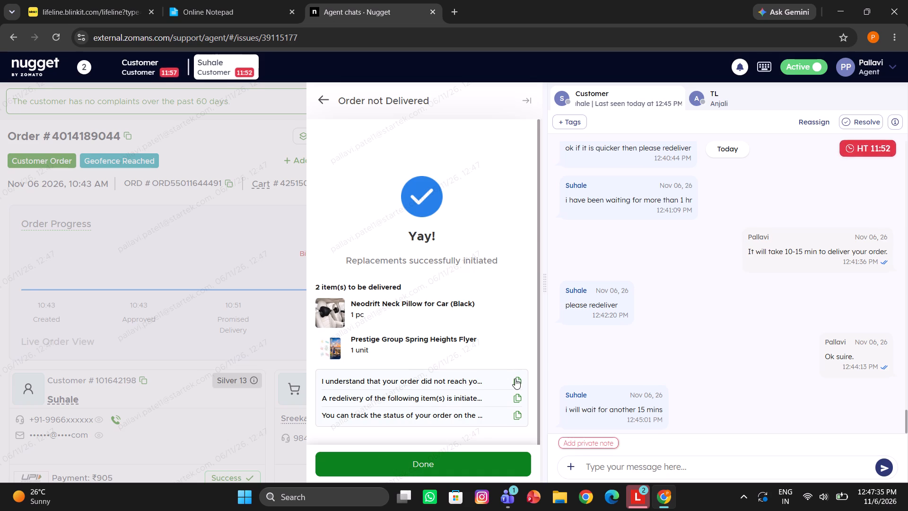
# Send the second customer the three suggested messages on the non-delivery, the redelivery items and order tracking, and finish the replacement form.
pyautogui.click(515, 379)
pyautogui.click(610, 466)
pyautogui.hotkey('ctrl', 'v')
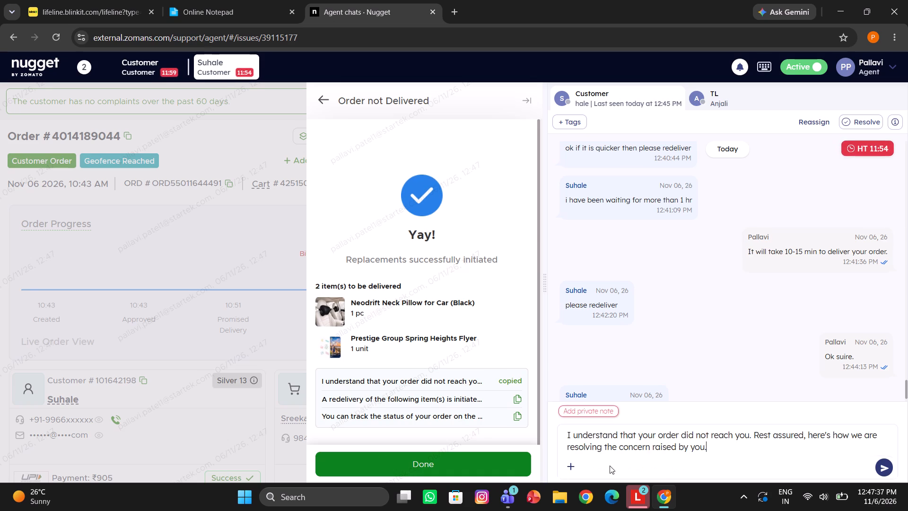
pyautogui.press('Return')
pyautogui.click(515, 395)
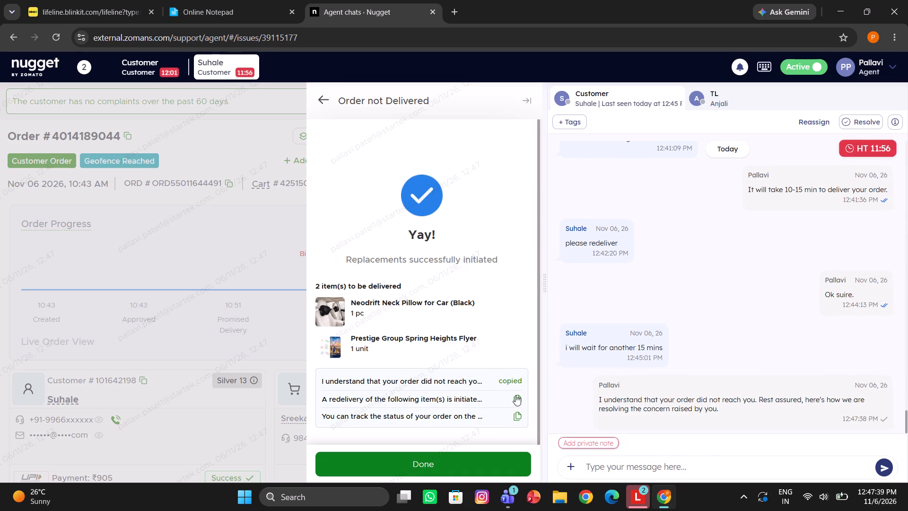
pyautogui.click(621, 470)
pyautogui.hotkey('ctrl', 'v')
pyautogui.press('Return')
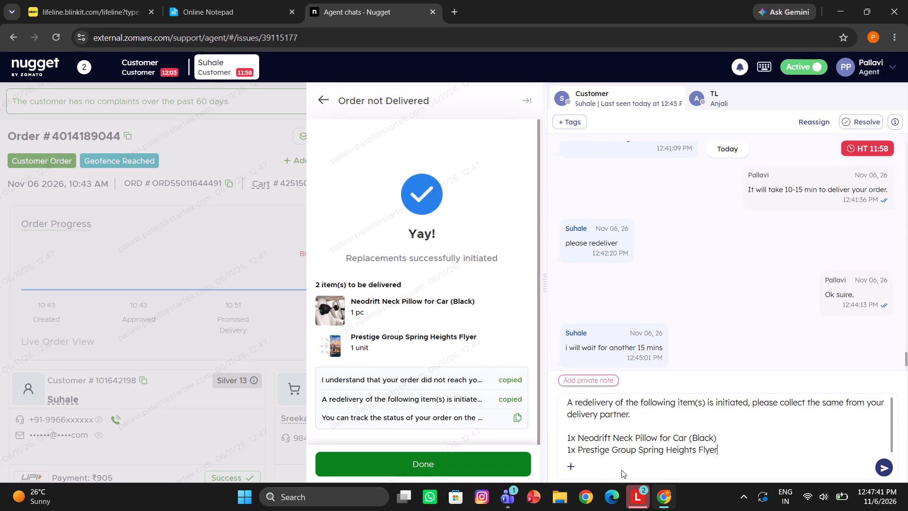
pyautogui.click(519, 417)
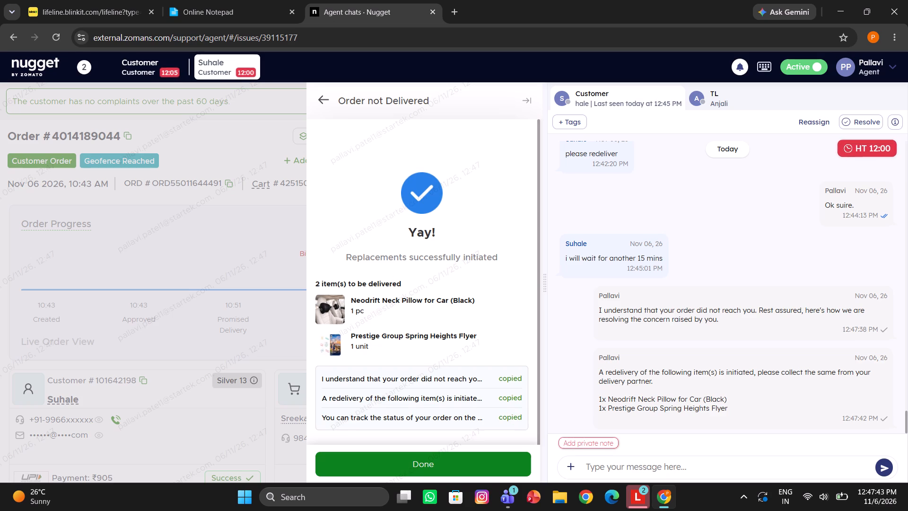
pyautogui.click(633, 474)
pyautogui.hotkey('ctrl', 'v')
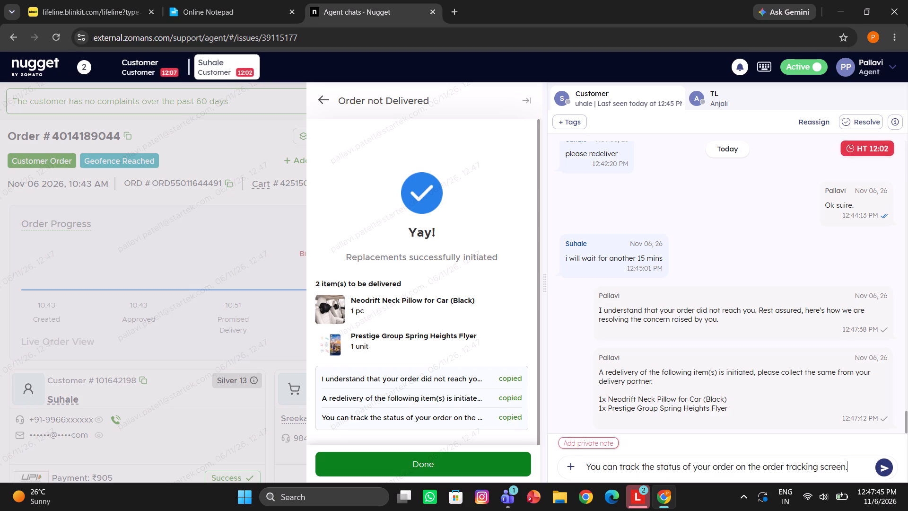
pyautogui.press('Return')
pyautogui.click(485, 465)
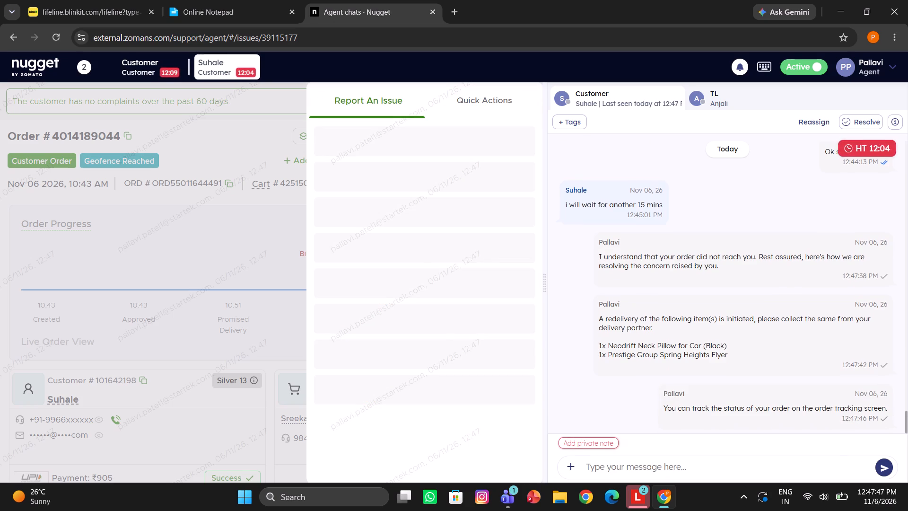
# Send the second customer the "Is there anything else I may help you with?" canned response, searching for "fur", and close the issue form.
pyautogui.click(593, 465)
pyautogui.write('/fur')
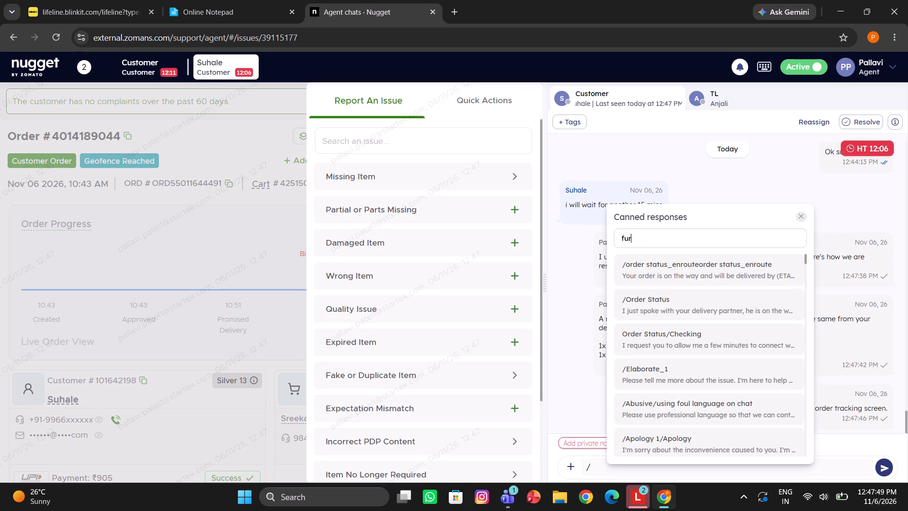
pyautogui.click(662, 282)
pyautogui.press('Return')
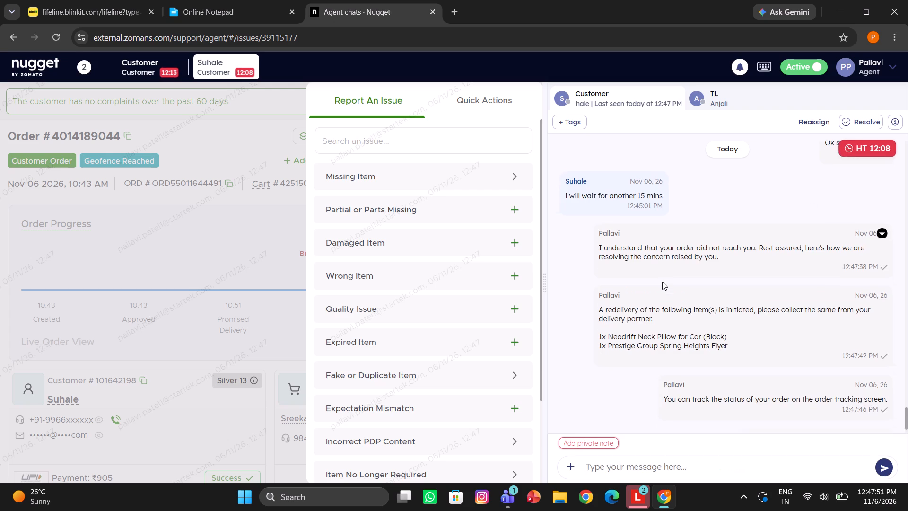
pyautogui.click(238, 238)
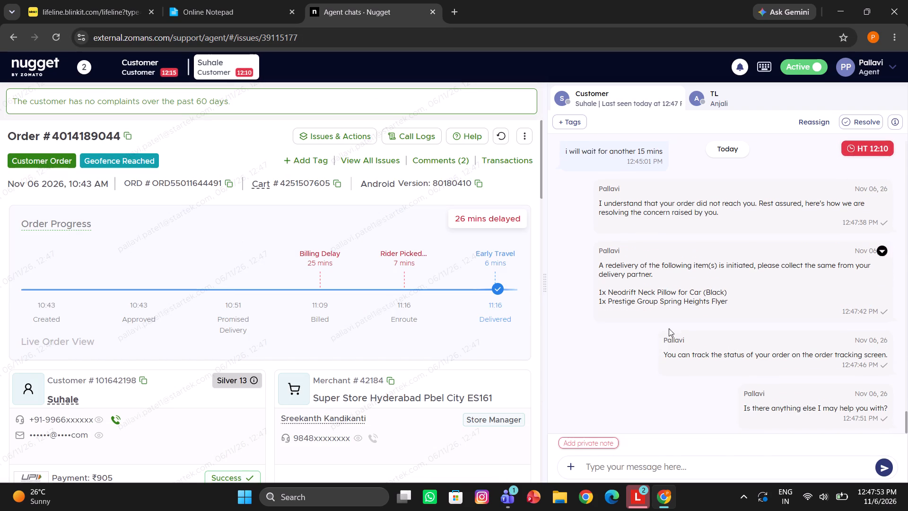
# Insert the rating request canned response as a draft message in the second customer's chat, searching for "ra".
pyautogui.scroll(-1, 626, 330)
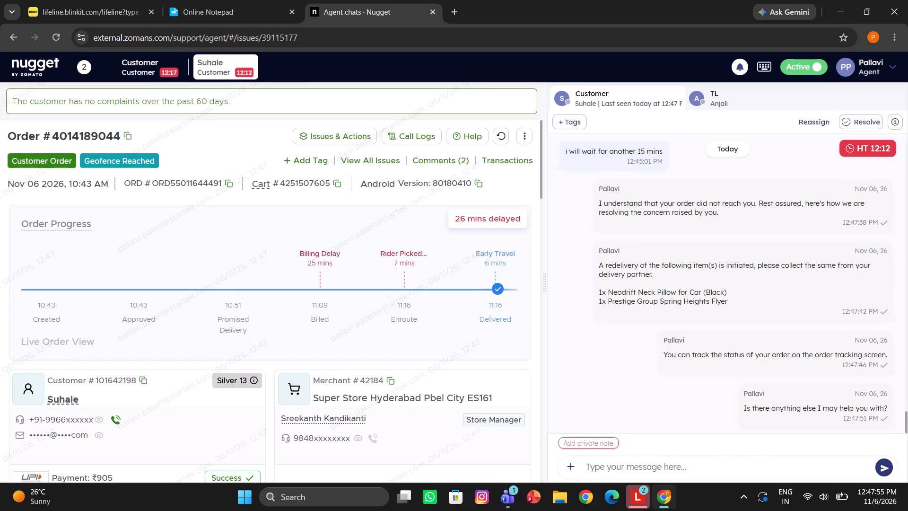
pyautogui.click(603, 470)
pyautogui.write('/ra')
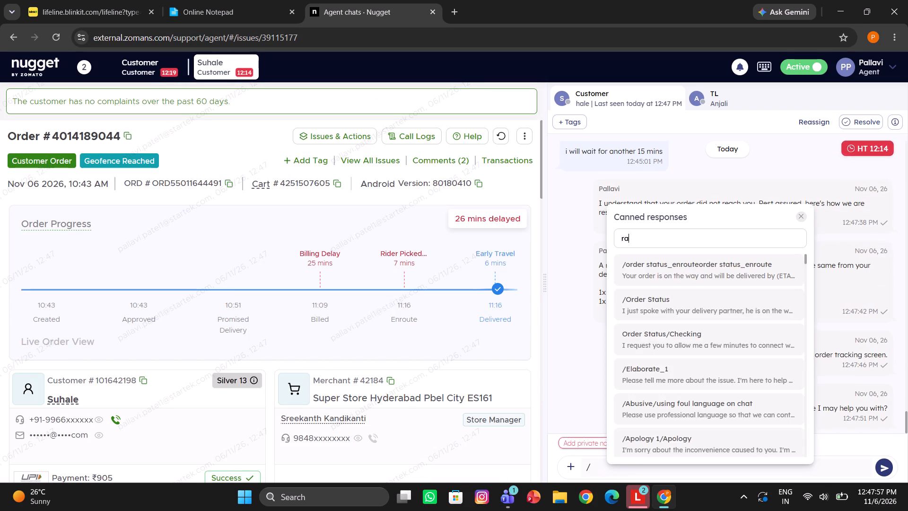
pyautogui.click(633, 304)
pyautogui.scroll(-3, 633, 304)
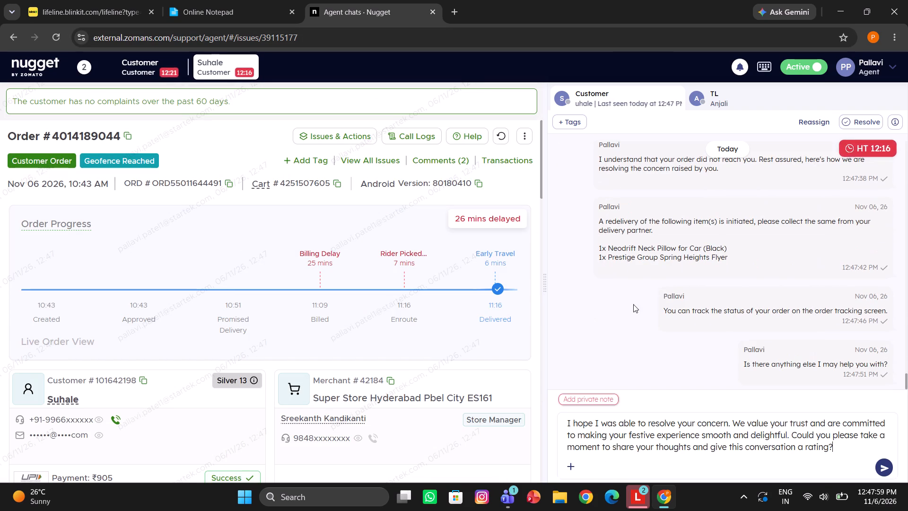
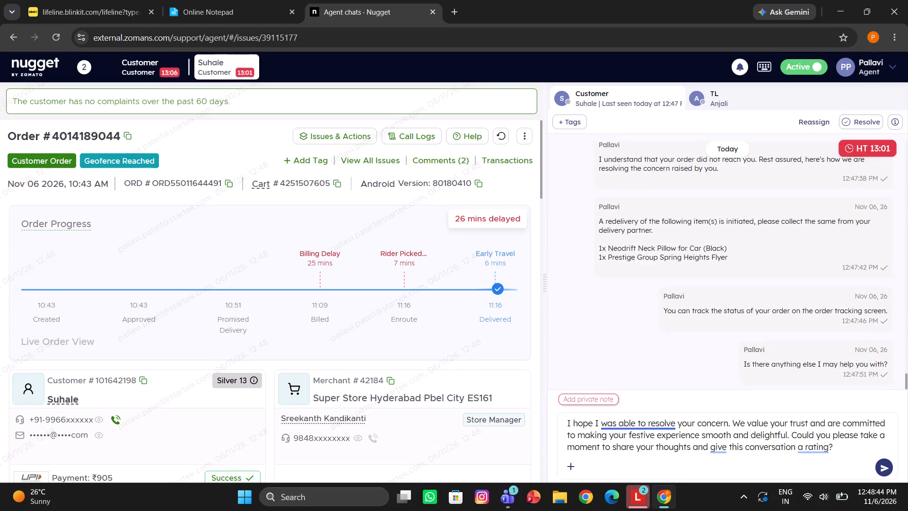
# Send the drafted rating request message to the second customer.
pyautogui.click(611, 443)
pyautogui.press('Return')
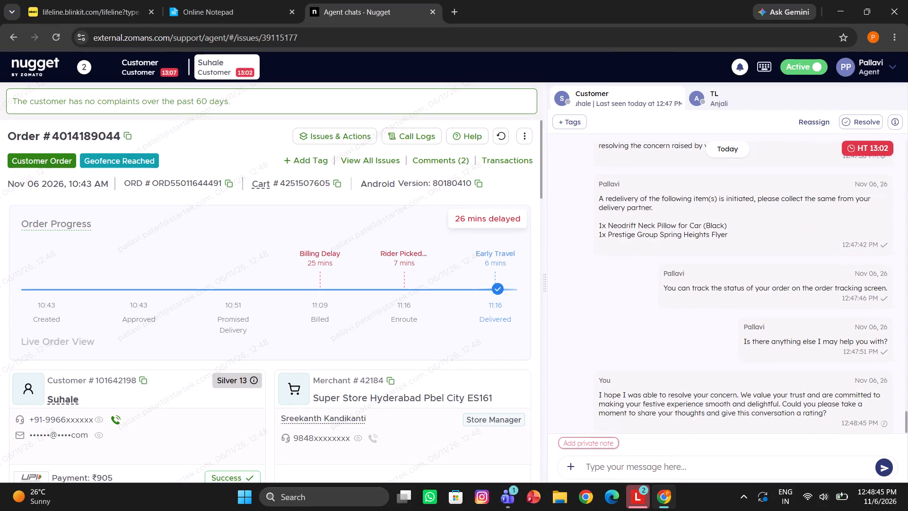
# Start a private note in the second customer's chat and fill it with the "DP Answered" template copied from Online Notepad.
pyautogui.click(581, 445)
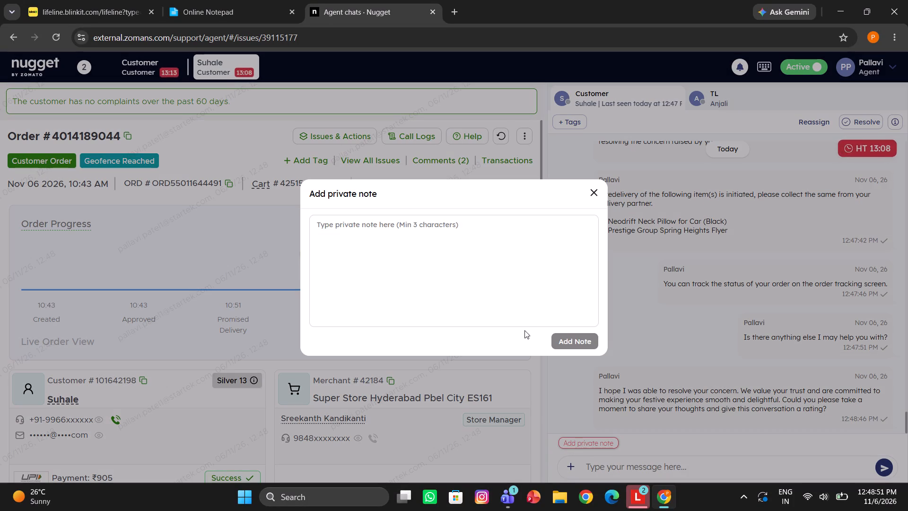
pyautogui.hotkey('ctrl', 'v')
pyautogui.hotkey('ctrl', 'z')
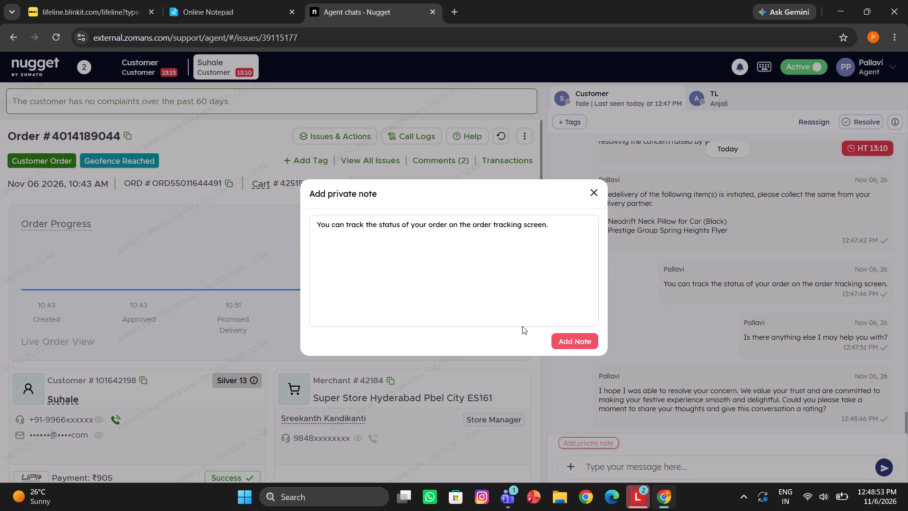
pyautogui.click(204, 0)
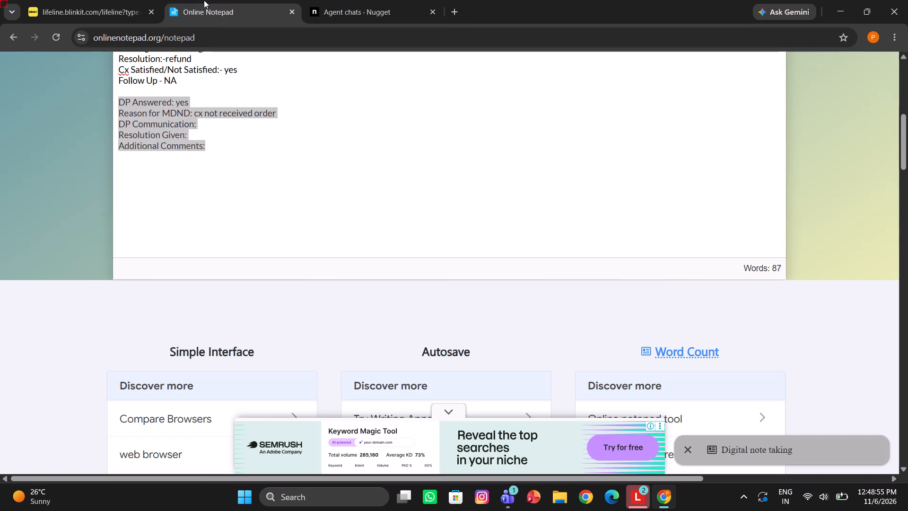
pyautogui.hotkey('ctrl', 'c')
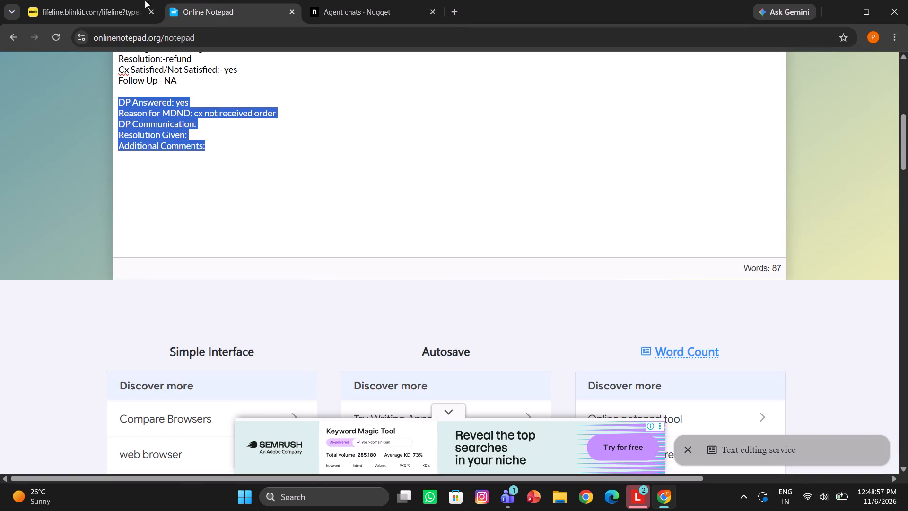
pyautogui.click(369, 1)
pyautogui.hotkey('ctrl', 'v')
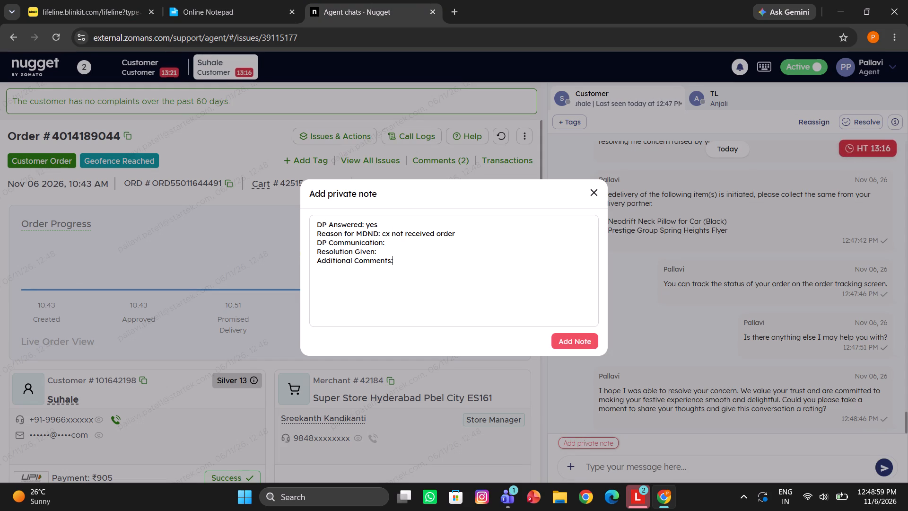
# Enter "language barrier" for DP Communication and "redelivery" for Resolution Given, and add the private note.
pyautogui.click(390, 244)
pyautogui.press('space')
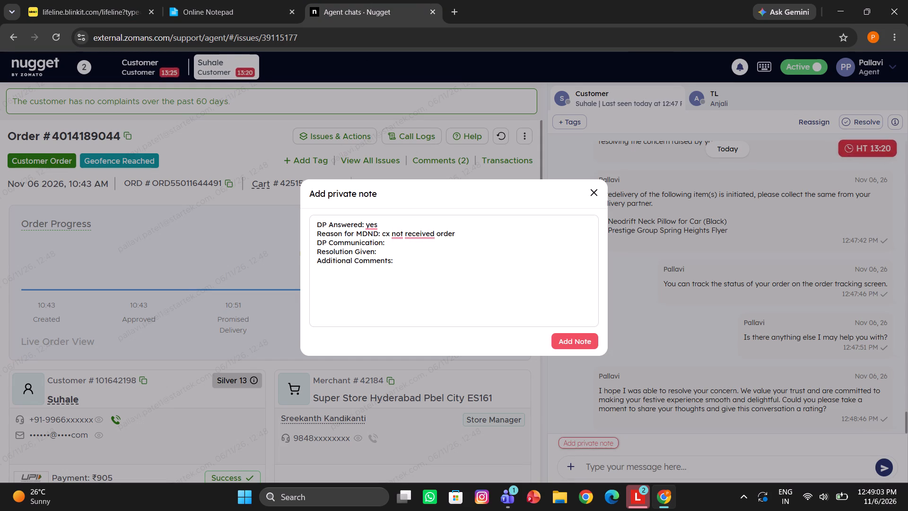
pyautogui.write('language barrier')
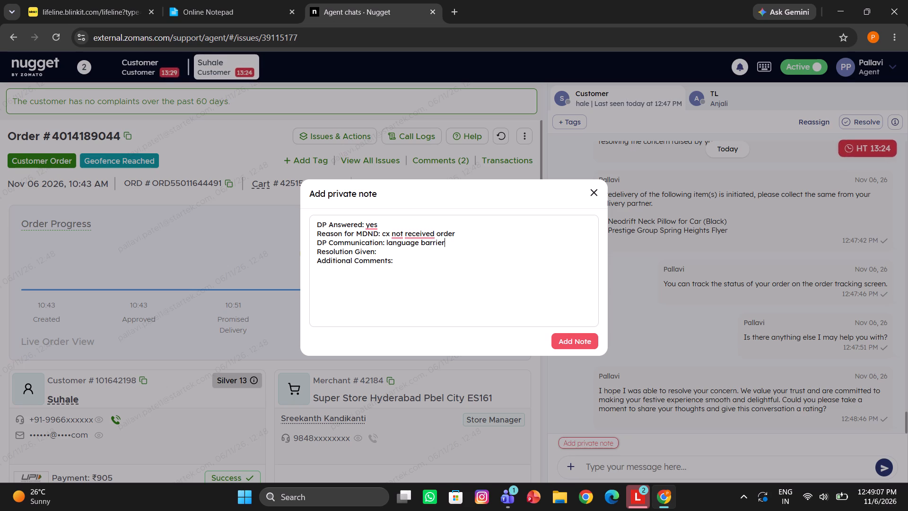
pyautogui.click(393, 254)
pyautogui.press('space')
pyautogui.write('redelivery')
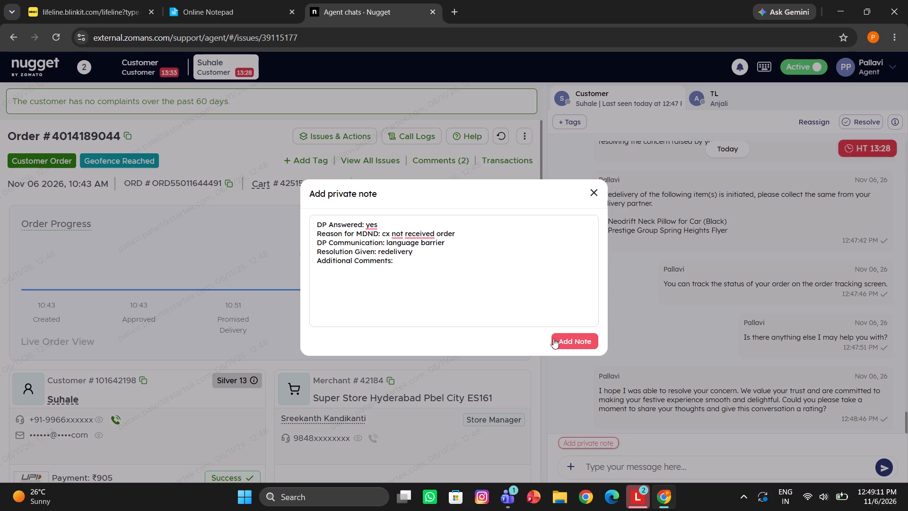
pyautogui.click(563, 339)
# Send the second customer the /Closing canned response, searching for "clo".
pyautogui.click(618, 474)
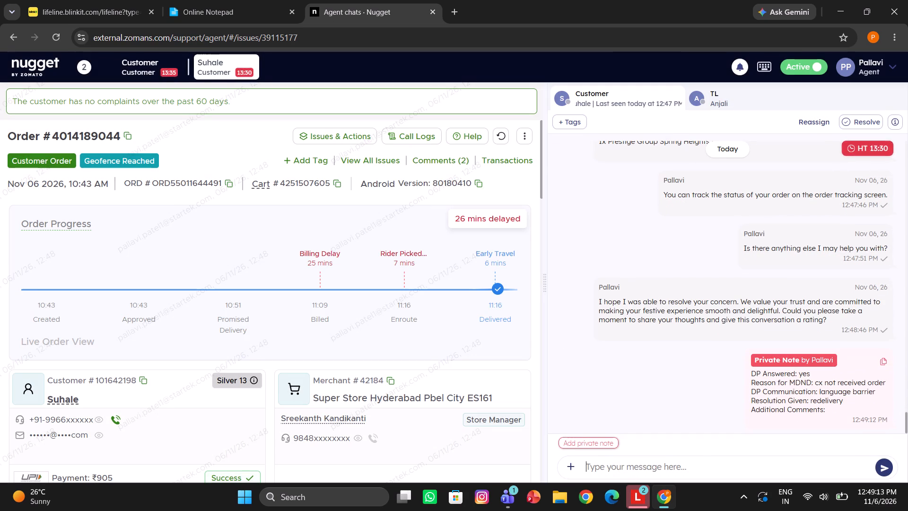
pyautogui.write('/clo')
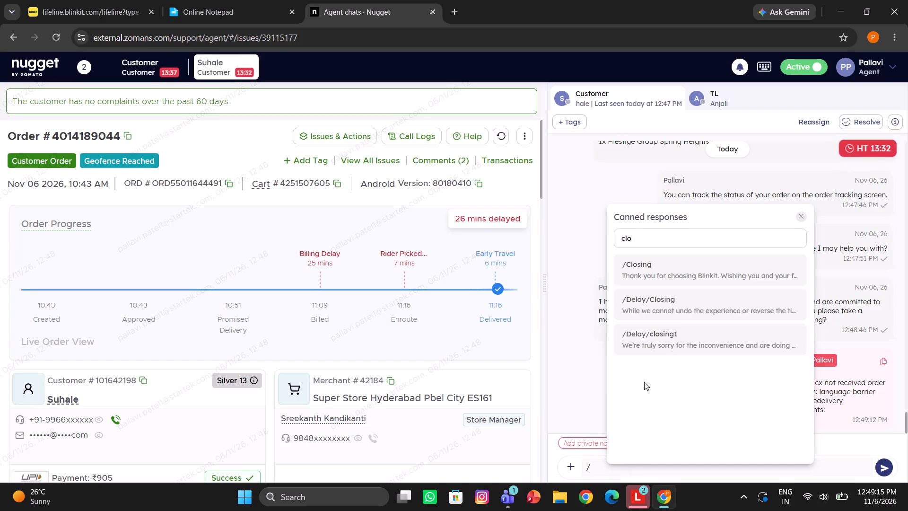
pyautogui.click(672, 274)
pyautogui.press('Return')
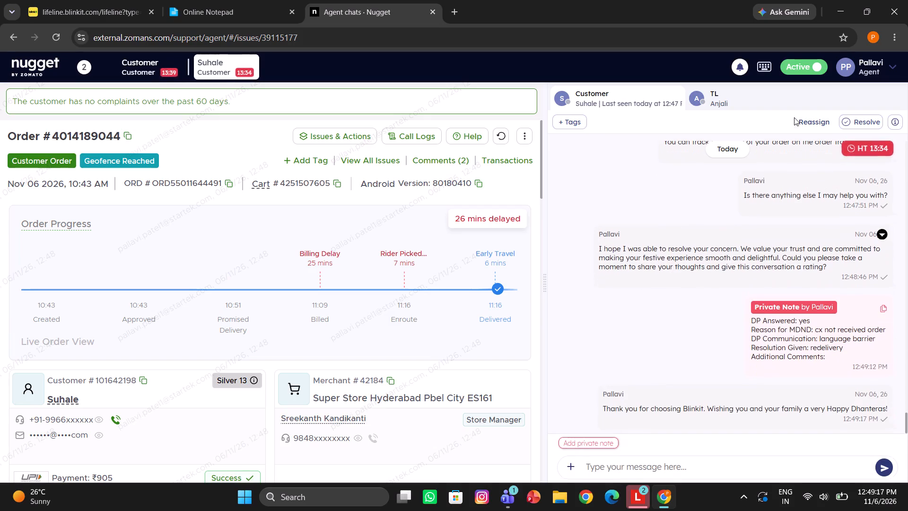
# Declare the agent's shift over and acknowledge the notice about open chats.
pyautogui.click(845, 72)
pyautogui.click(769, 205)
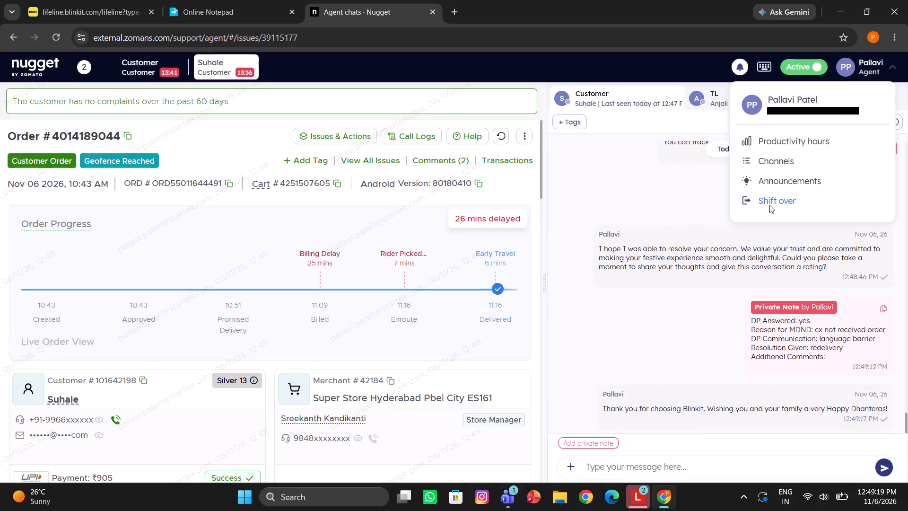
pyautogui.click(572, 293)
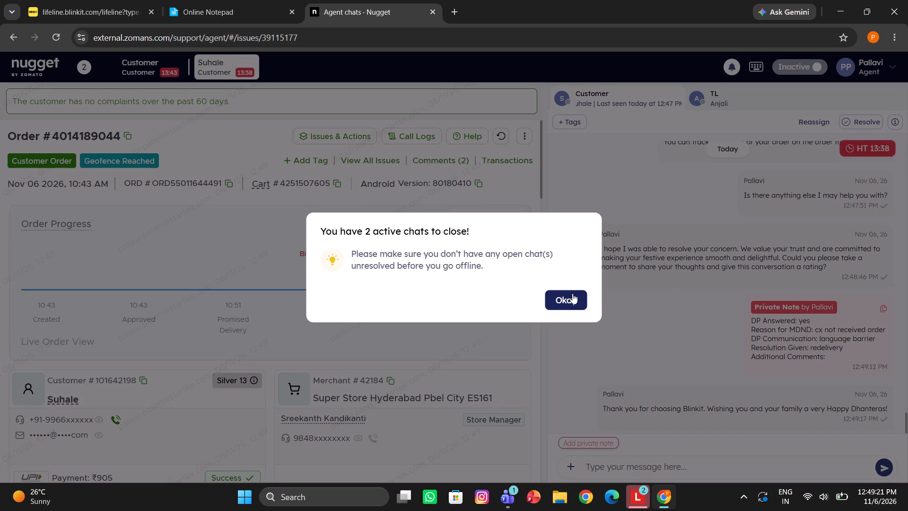
pyautogui.click(572, 293)
# Resolve the second customer's chat with the "MDND – Resolved" tag, searching the tags for "mdnd".
pyautogui.click(853, 122)
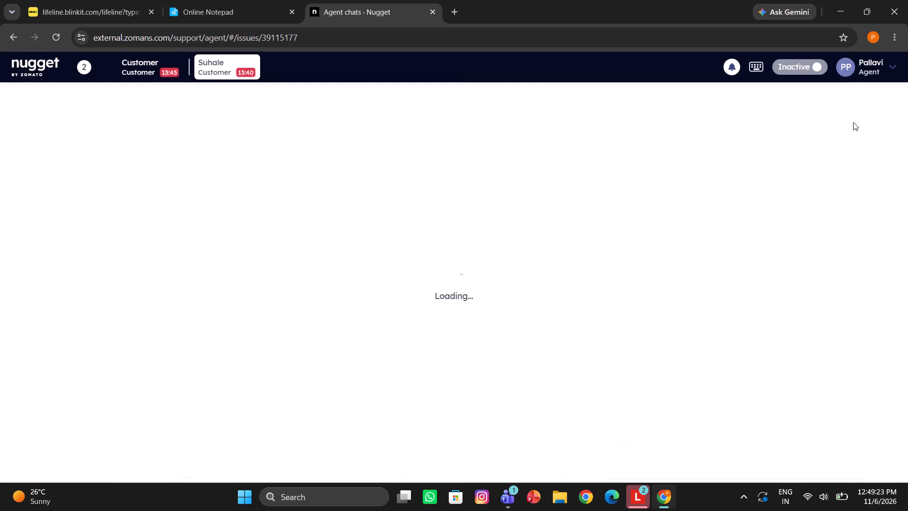
pyautogui.write('mdnd')
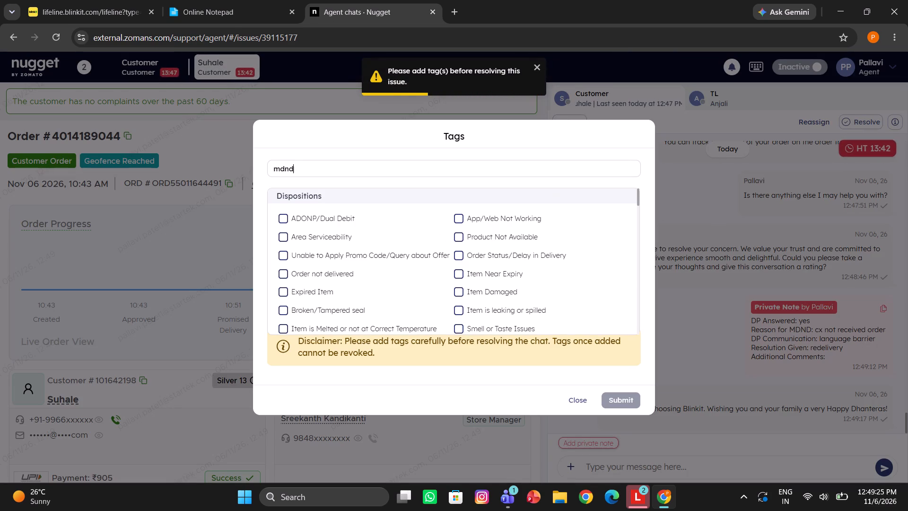
pyautogui.click(337, 240)
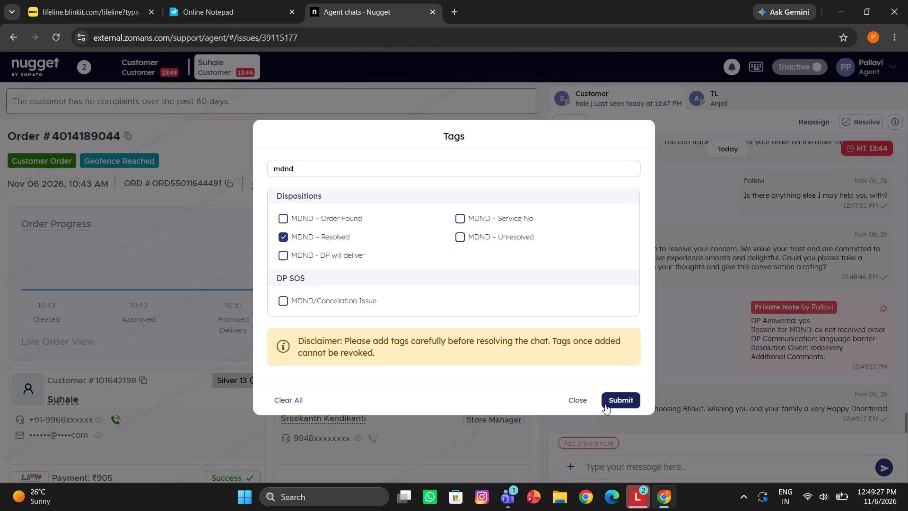
pyautogui.click(605, 404)
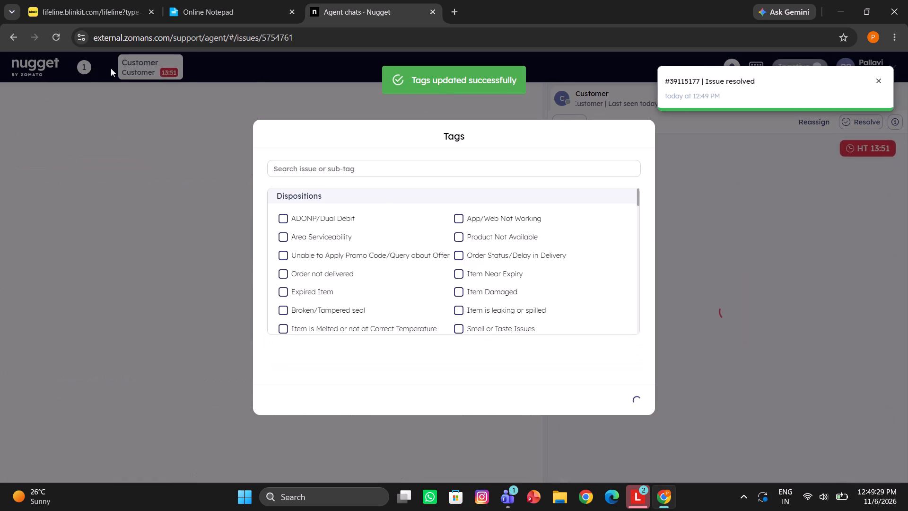
# Start resolving the remaining first customer's chat and search the tags for "mdnd".
pyautogui.click(858, 128)
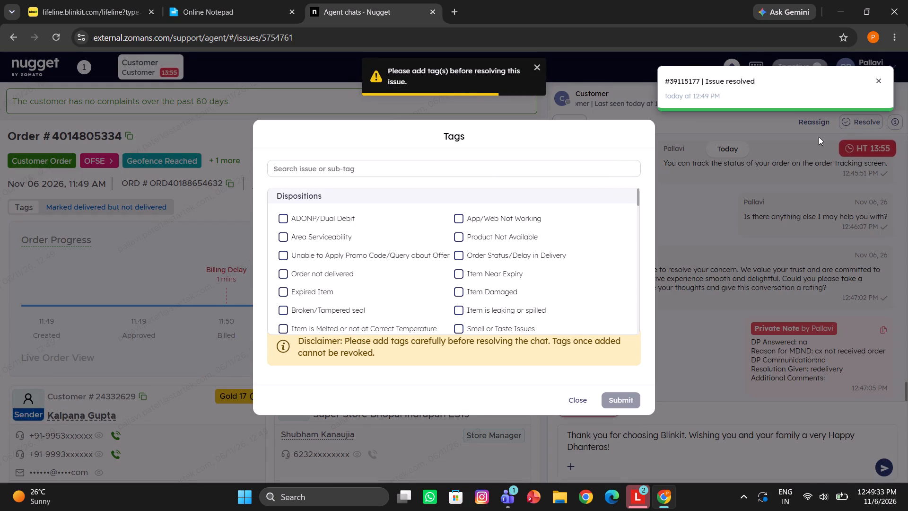
pyautogui.write('mdnd')
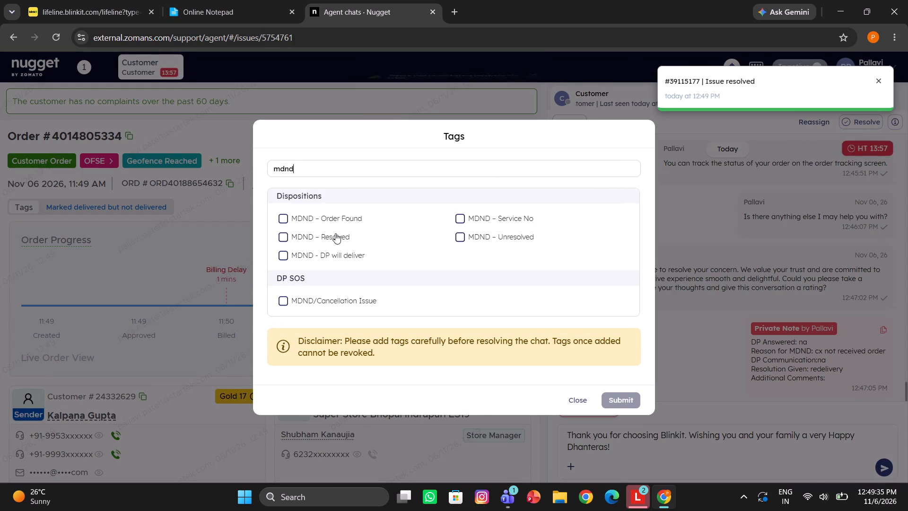
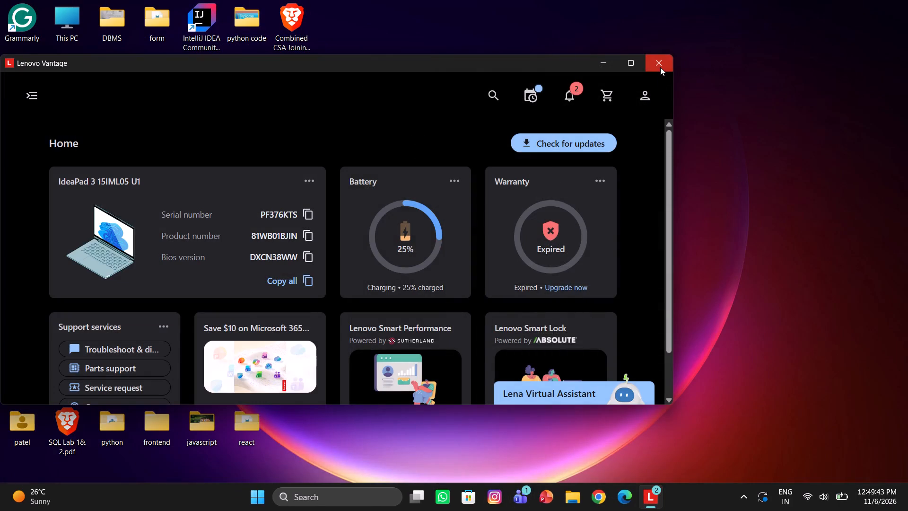
# Close the Lenovo Vantage window.
pyautogui.click(660, 67)
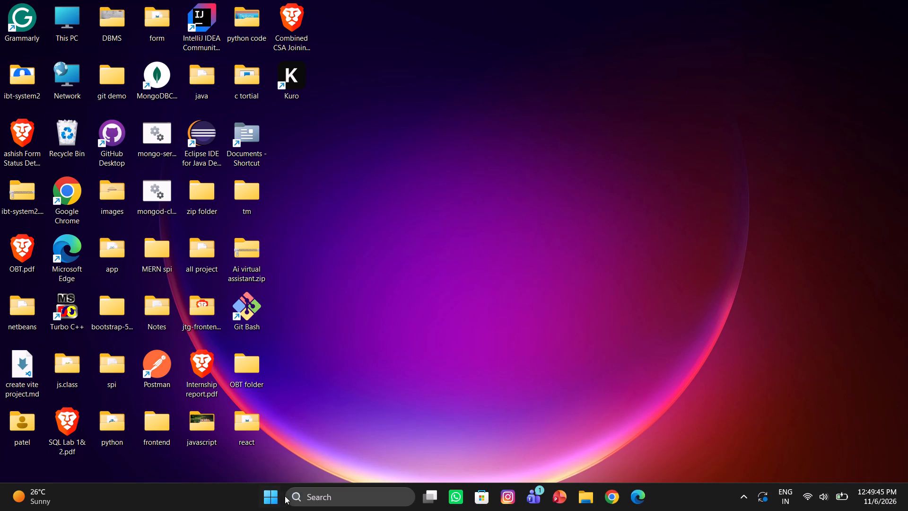
# Shut down the computer using the Windows power options.
pyautogui.click(280, 499)
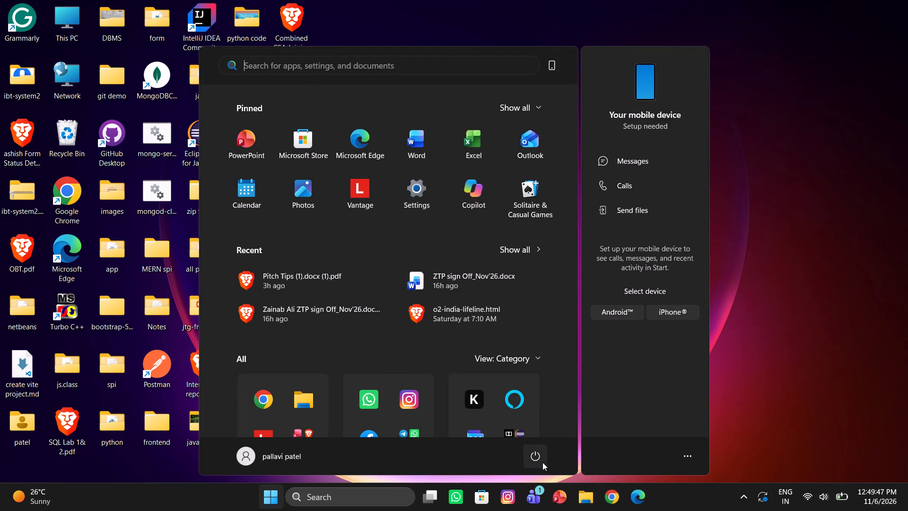
pyautogui.click(543, 462)
pyautogui.click(515, 413)
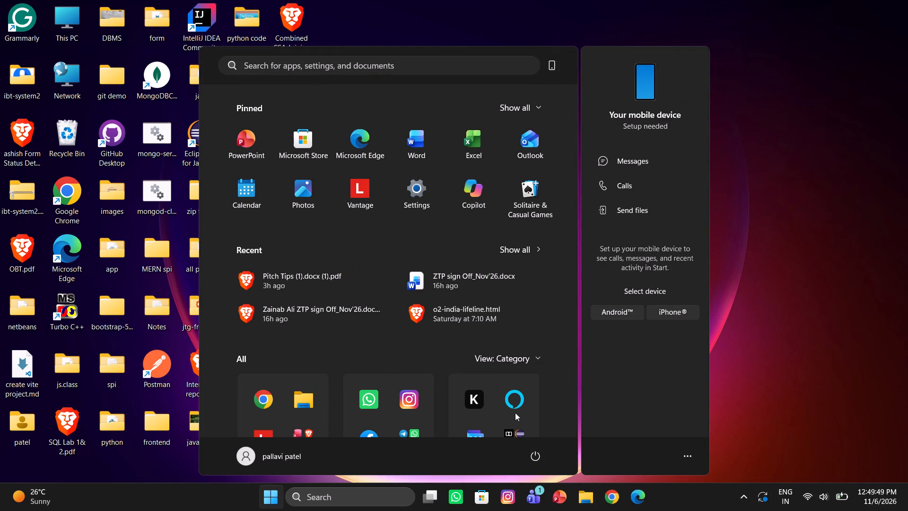